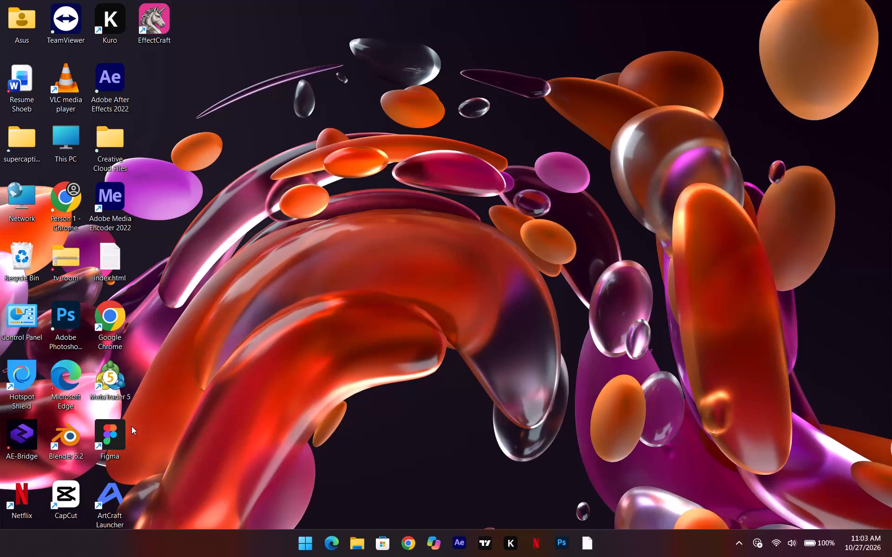
Launch the Hotspot Shield VPN and move its window clear of the desktop shortcuts.
double_click(21, 378)
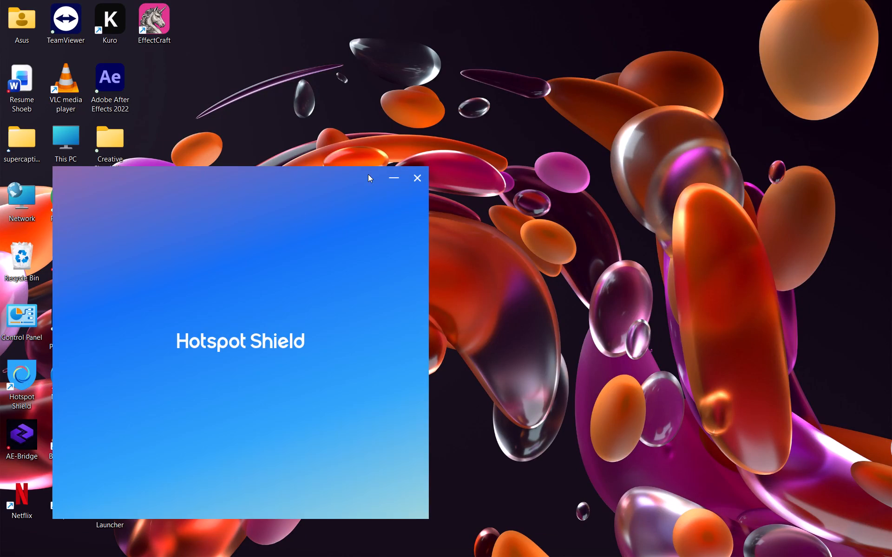
left_click_drag(371, 193, 568, 216)
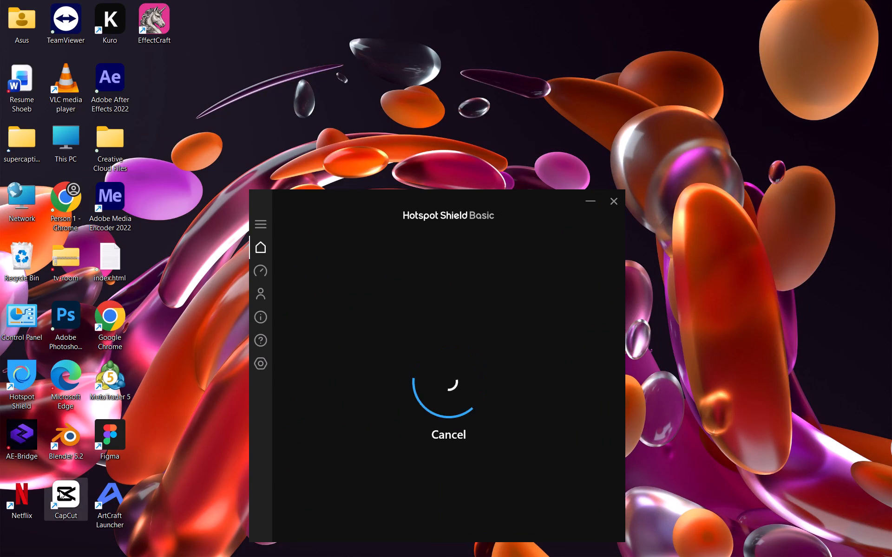
Clear the Edge window off the desktop, keep the VPN window out of the way, and launch CapCut.
left_click(59, 491)
left_click(59, 491)
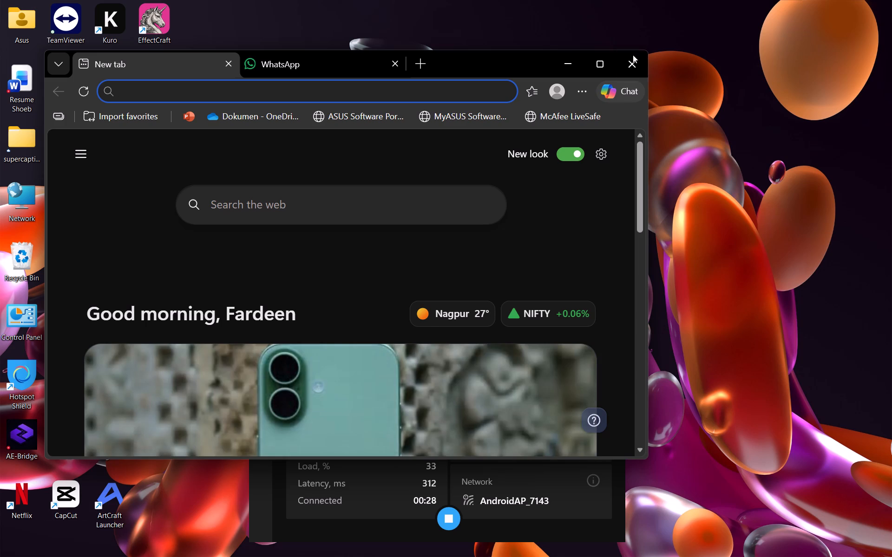
left_click(577, 74)
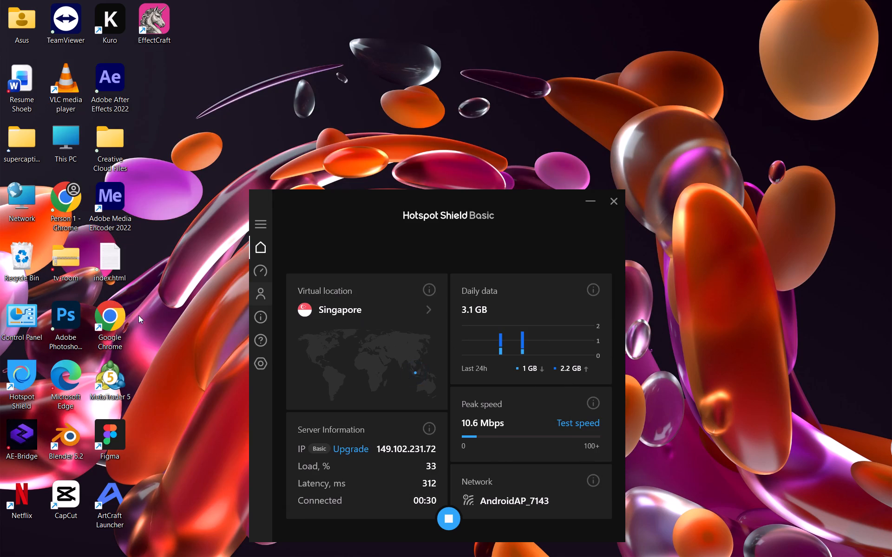
left_click_drag(447, 196, 659, 204)
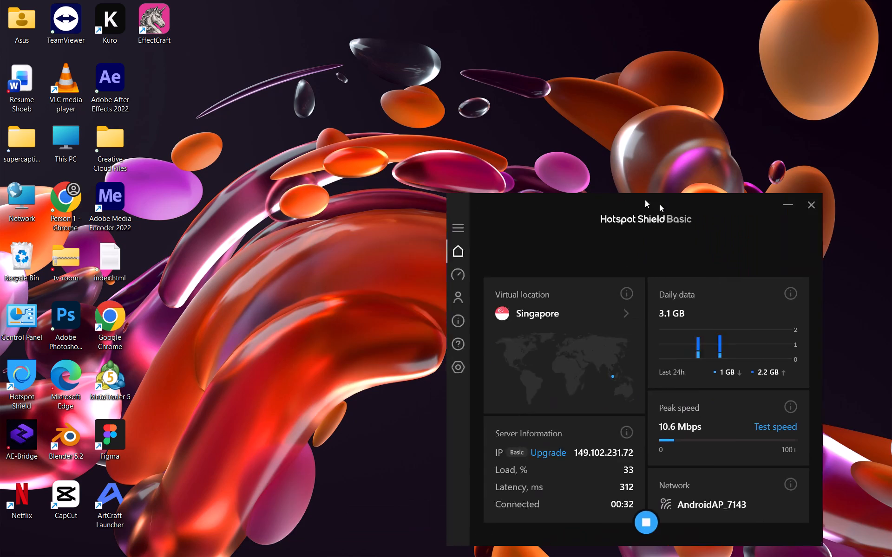
left_click_drag(659, 204, 792, 223)
double_click(70, 497)
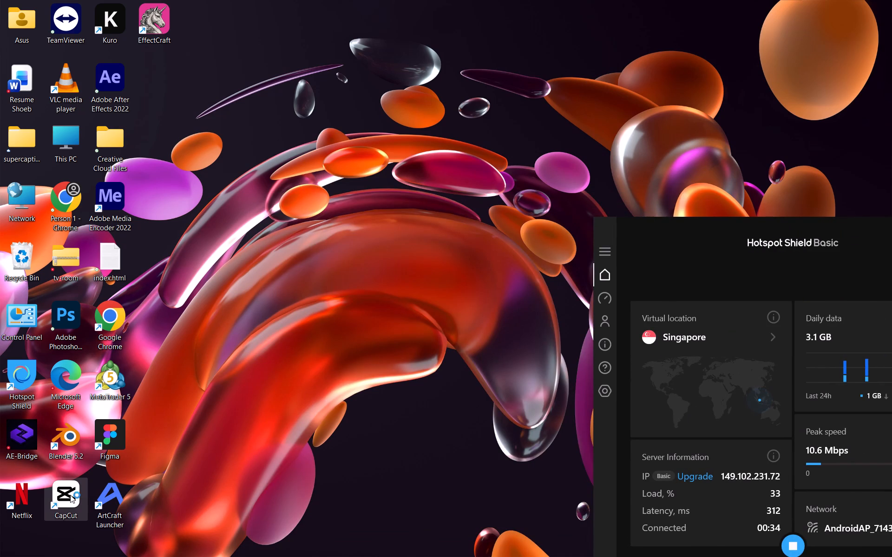
Minimize the Hotspot Shield window so that the CapCut home screen is unobstructed.
left_click_drag(702, 217, 360, 92)
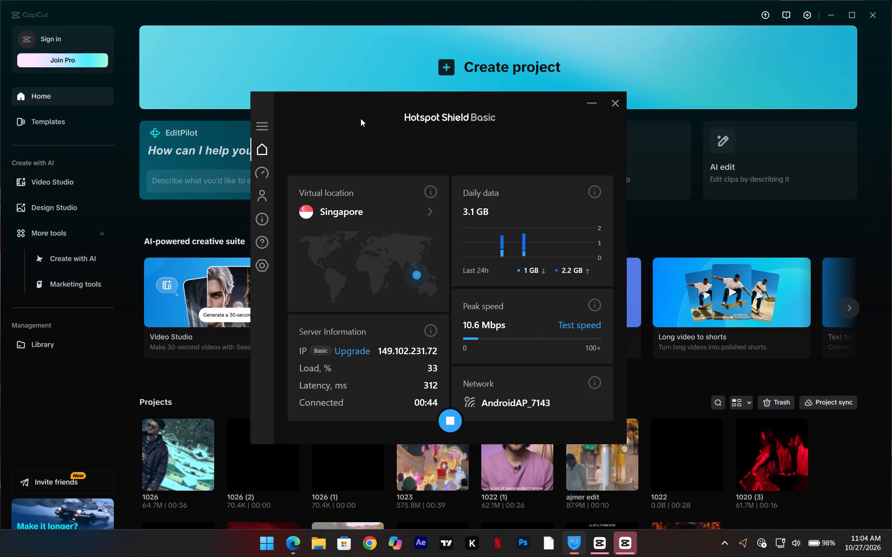
left_click(589, 99)
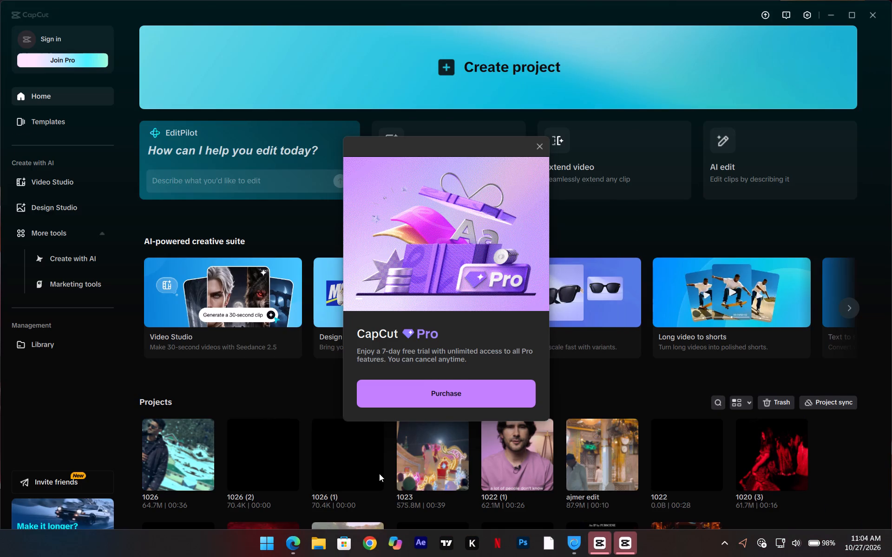
Try to open the existing project 1023 from the CapCut project list.
left_click(432, 461)
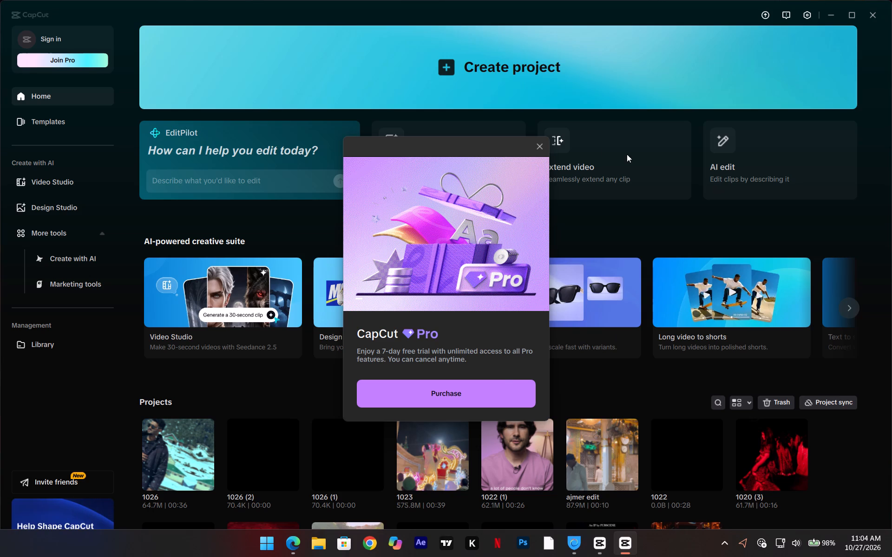
Dismiss the Pro offer and open the existing project 1023.
left_click(548, 146)
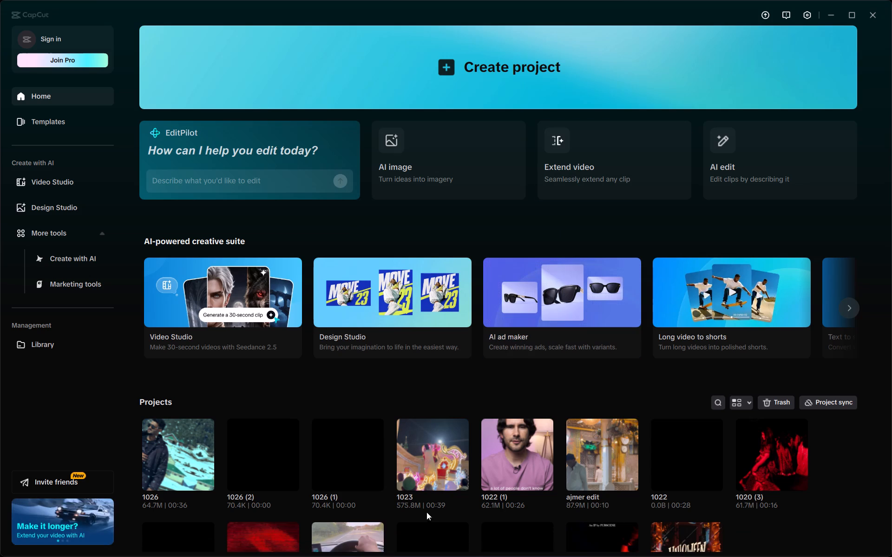
left_click(438, 454)
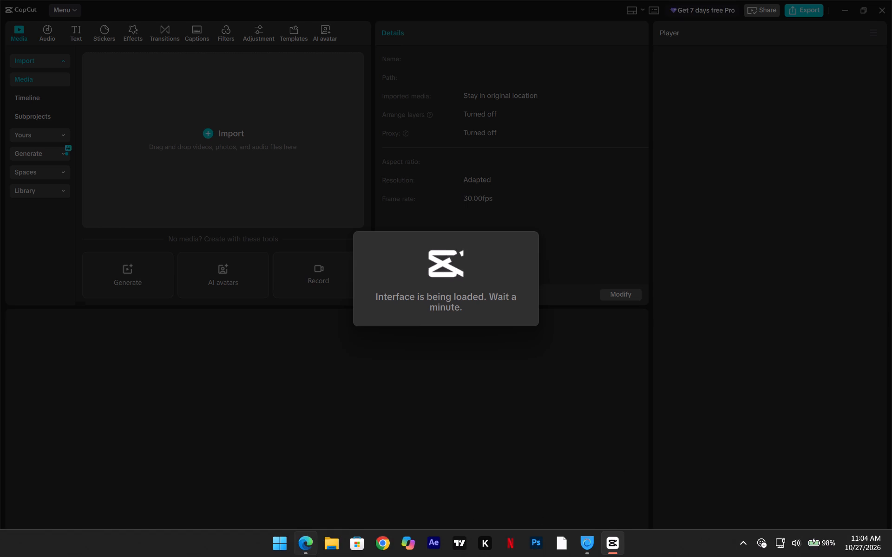
left_click(313, 460)
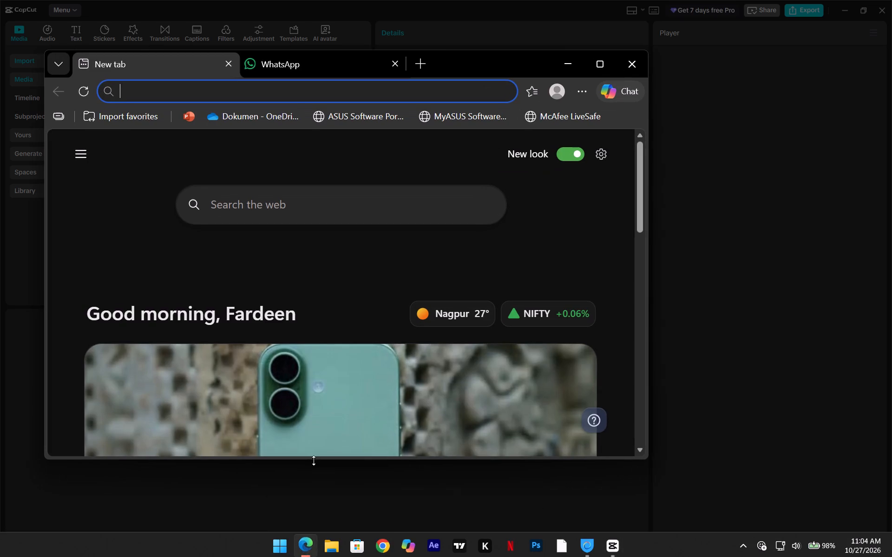
left_click(568, 63)
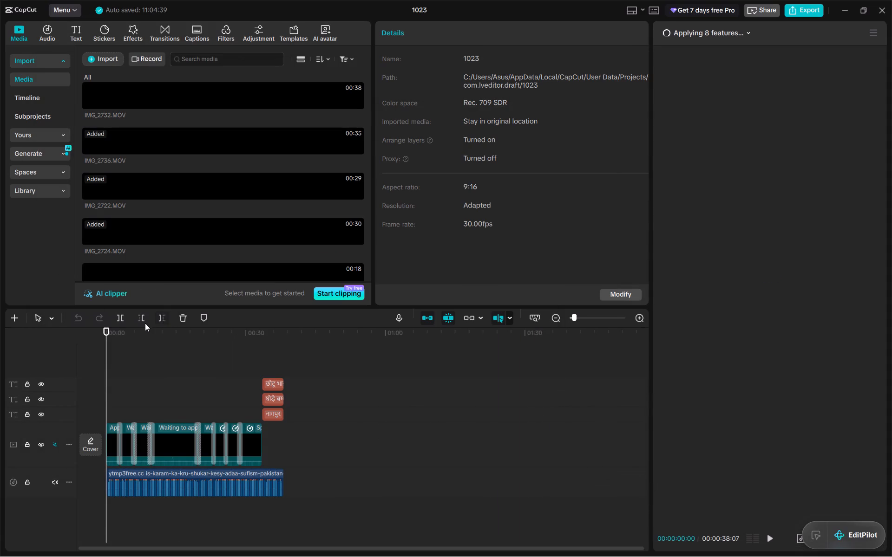
Move the playhead onto the closing titles and shift the floating EditPilot widget away from the playback controls.
left_click(272, 347)
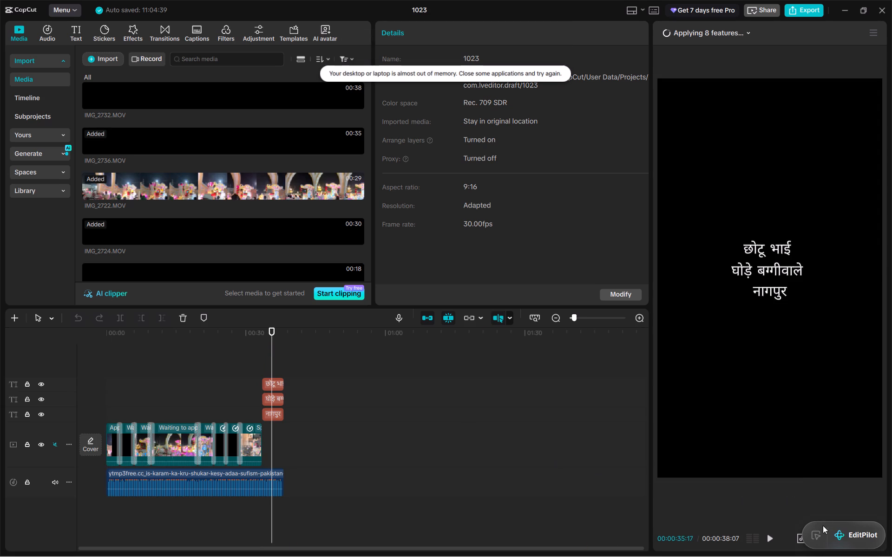
left_click_drag(823, 525, 854, 499)
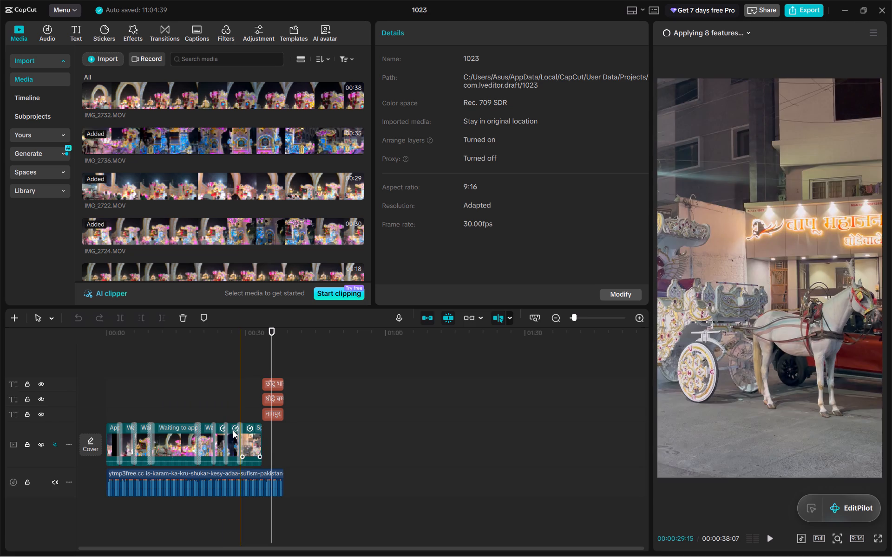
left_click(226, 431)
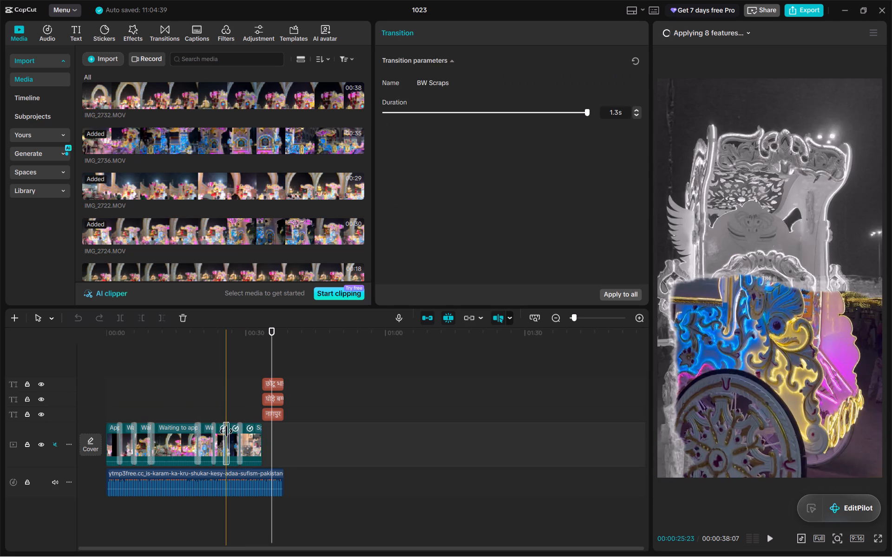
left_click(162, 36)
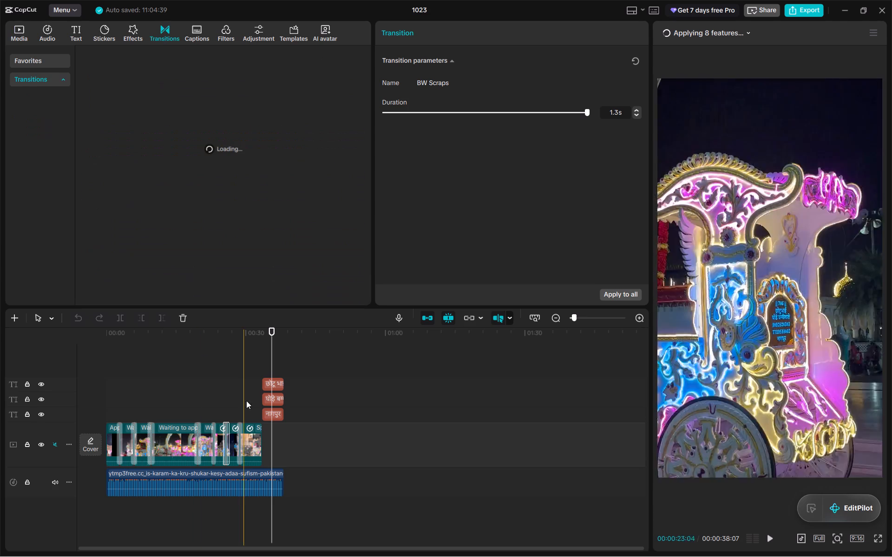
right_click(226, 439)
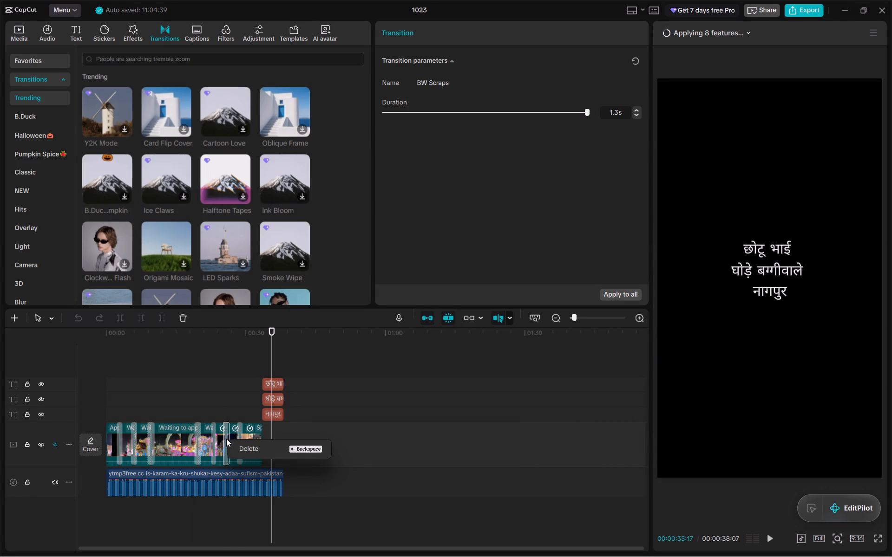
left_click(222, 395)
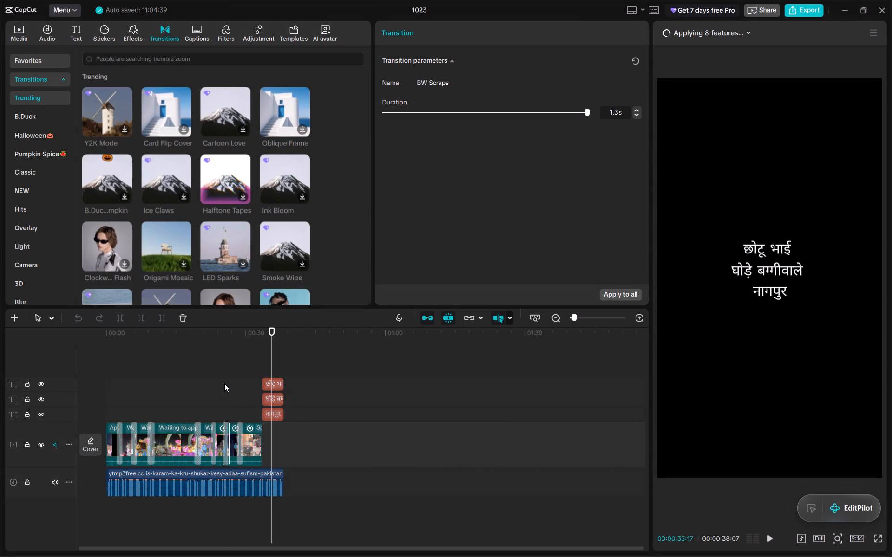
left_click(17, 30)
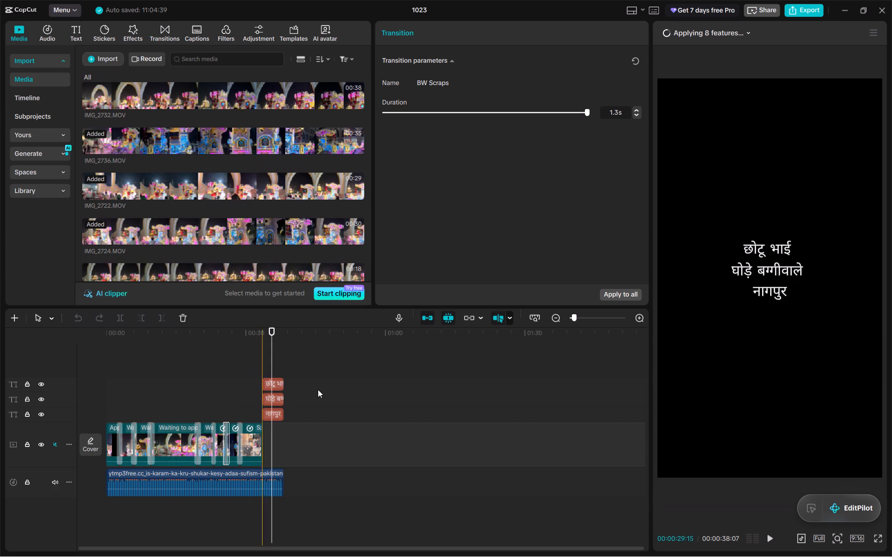
Shift the EditPilot widget slightly higher over the player and play the closing titles section.
left_click_drag(801, 506, 815, 487)
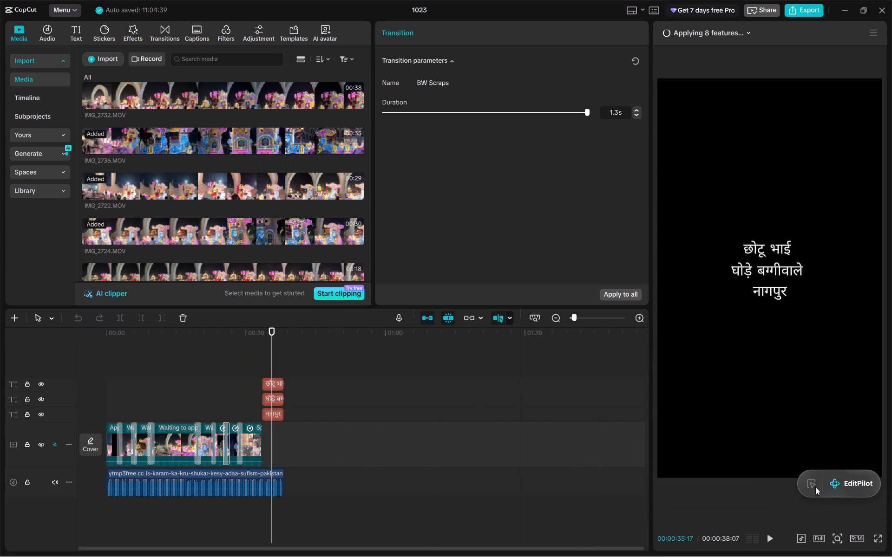
left_click_drag(815, 487, 815, 481)
left_click(771, 541)
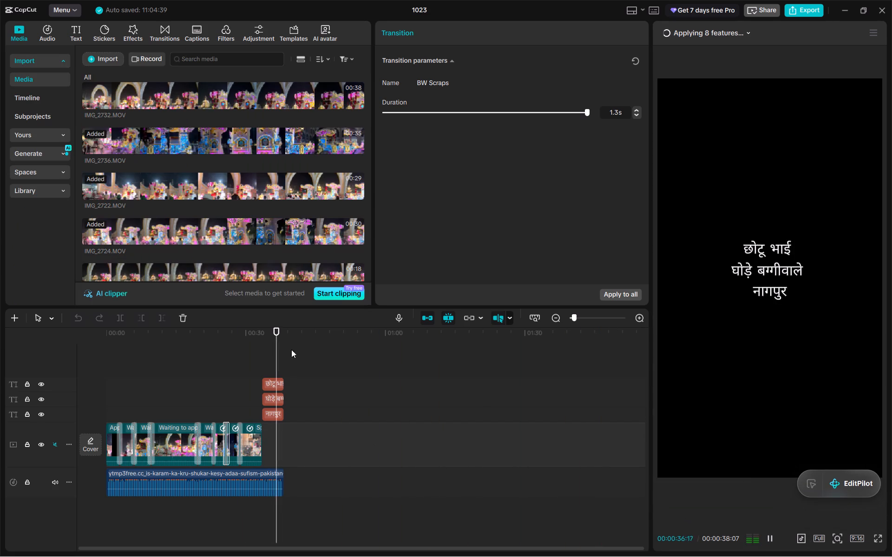
Add a fade-out of about 3.4 s to the end of the music track.
left_click(247, 476)
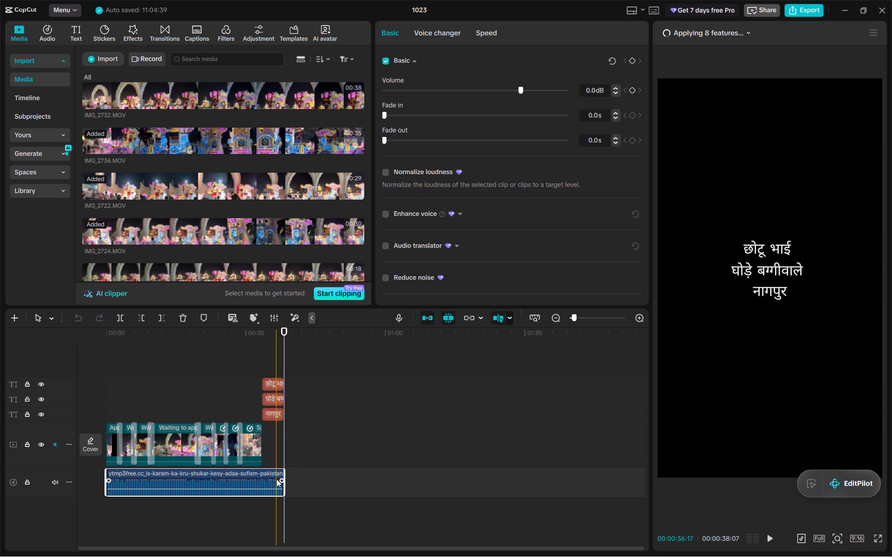
left_click(281, 479)
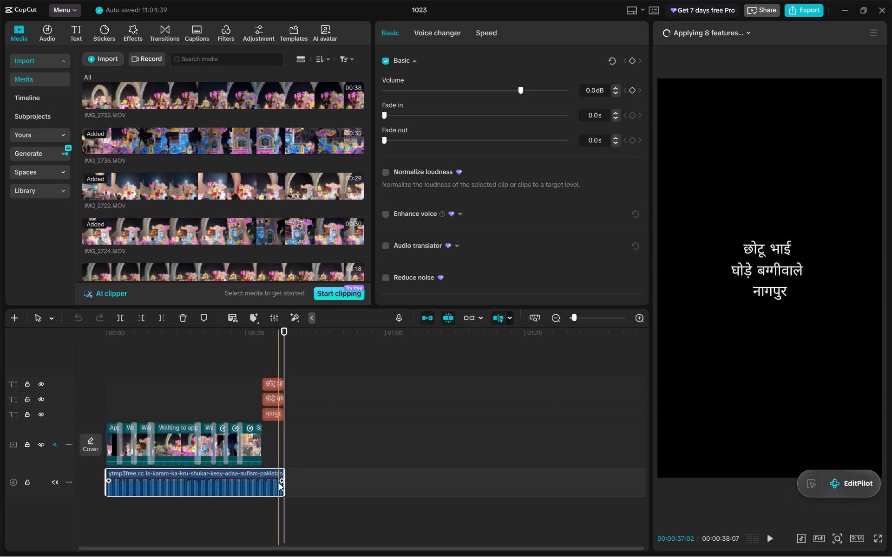
left_click_drag(281, 481, 274, 481)
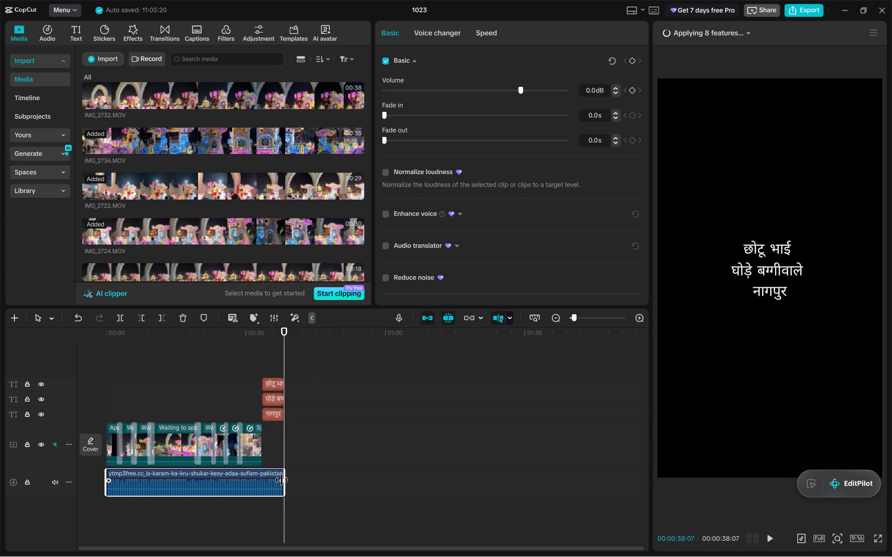
left_click_drag(279, 480, 273, 481)
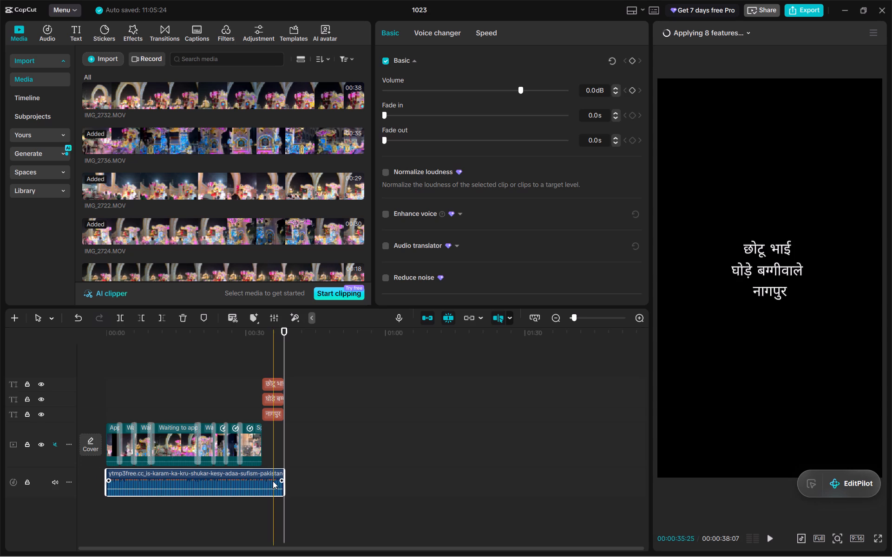
left_click_drag(577, 318, 586, 317)
left_click(489, 482)
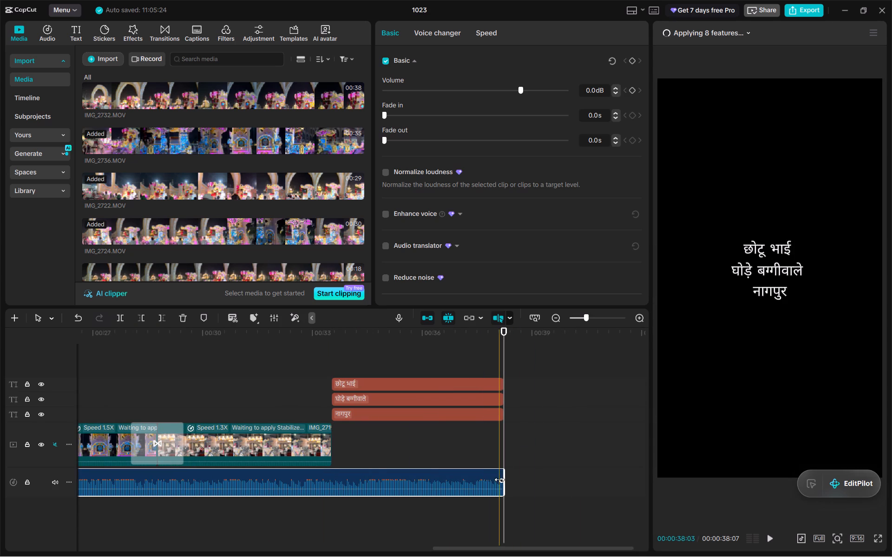
left_click_drag(499, 479, 487, 479)
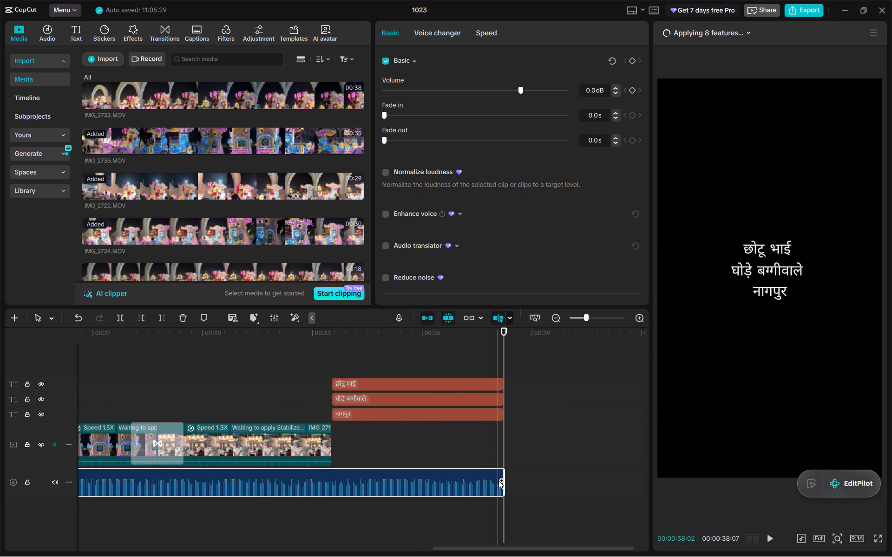
left_click_drag(499, 480, 444, 484)
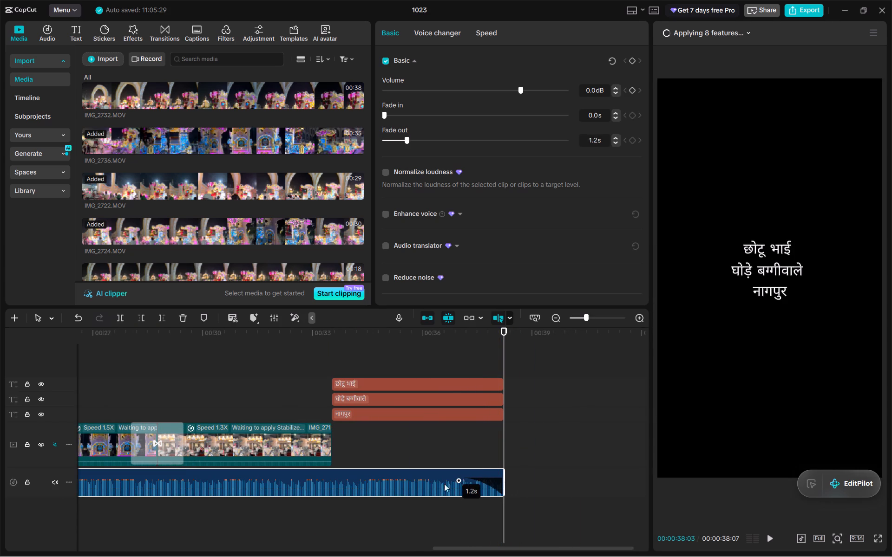
left_click_drag(444, 484, 374, 481)
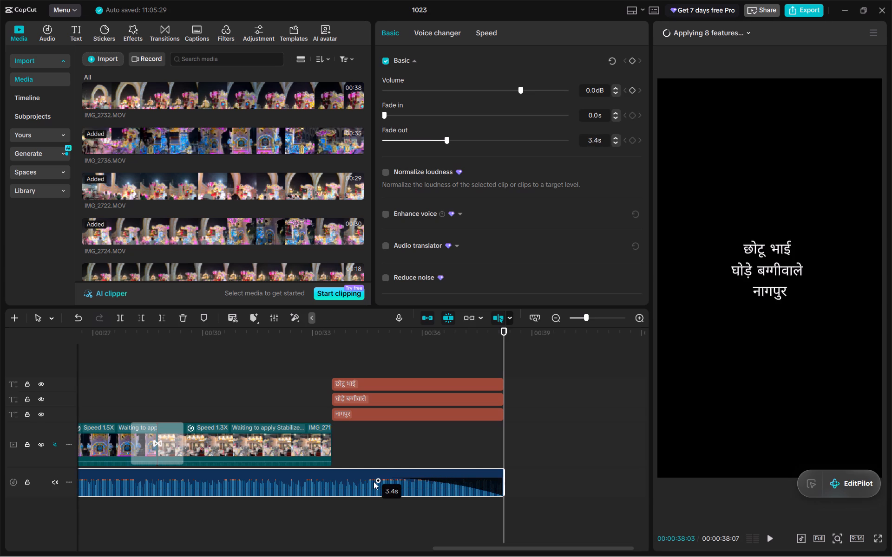
left_click_drag(374, 481, 373, 481)
Play the ending from about 33 seconds, just before the closing titles, to check the music fade-out.
left_click(397, 431)
left_click(319, 380)
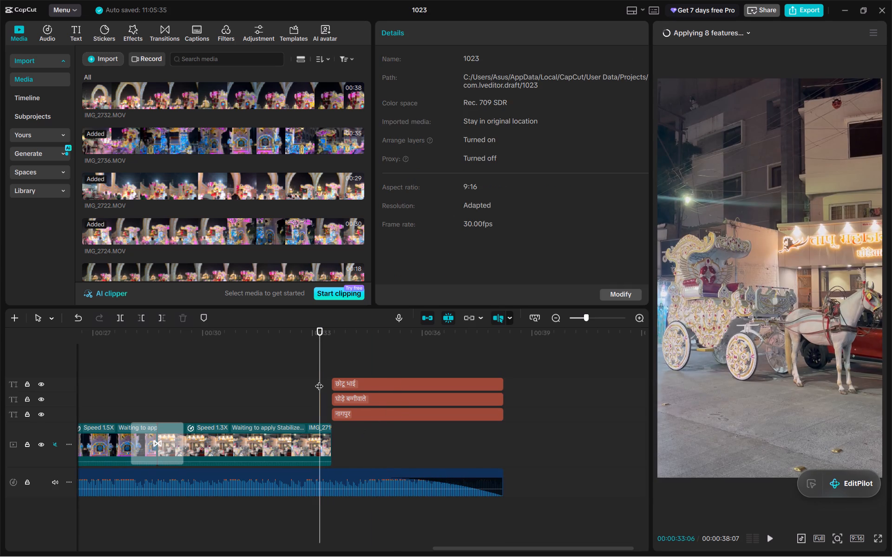
key("space")
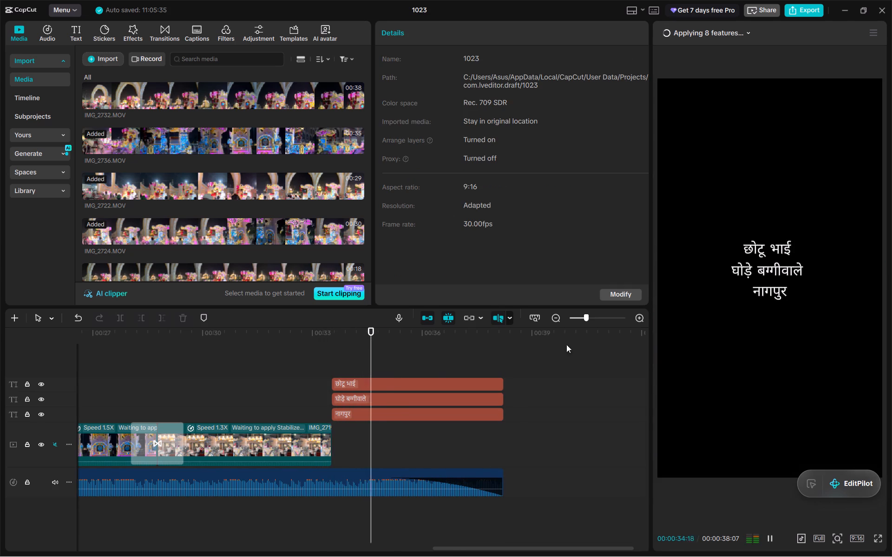
left_click(580, 318)
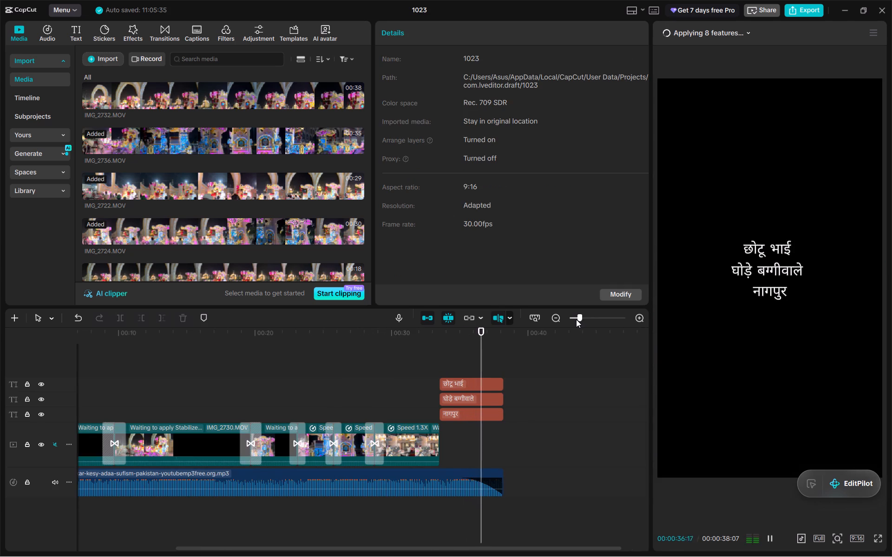
left_click(574, 317)
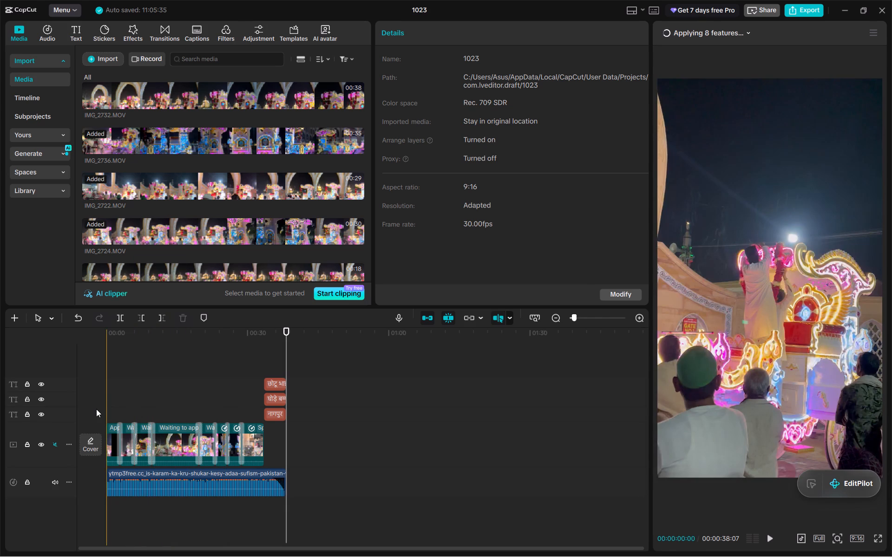
On the first video clip, try a Flash entrance animation from the Light category, replace it with Soft Sheen, and set its duration to 2.0 s.
left_click(113, 430)
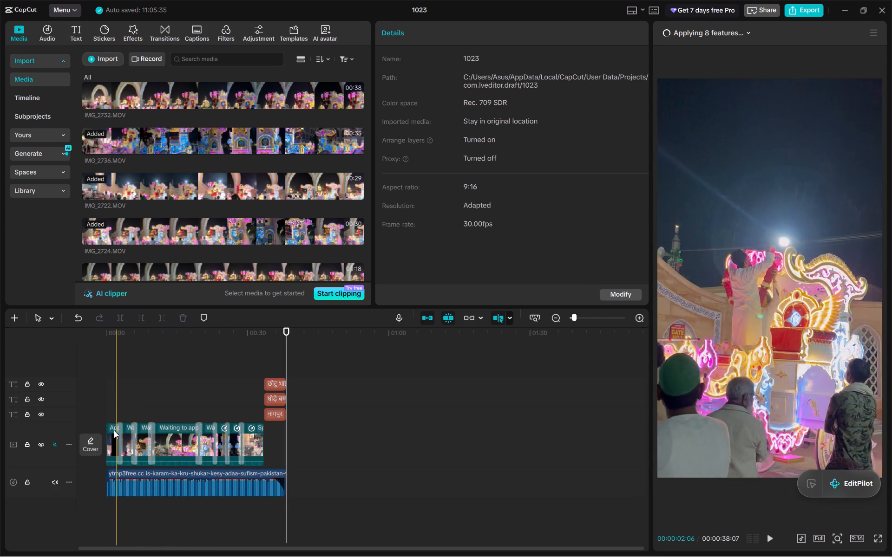
left_click(112, 437)
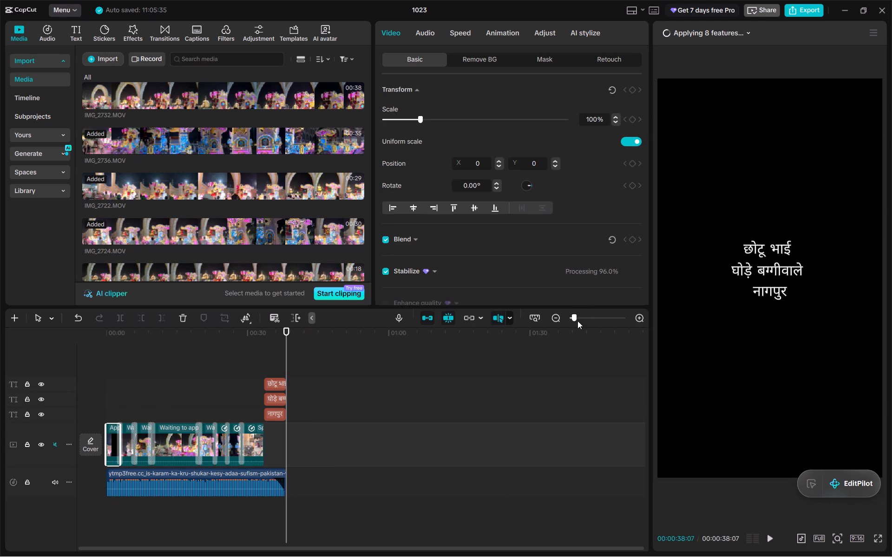
left_click_drag(577, 321, 586, 321)
left_click_drag(503, 336, 315, 388)
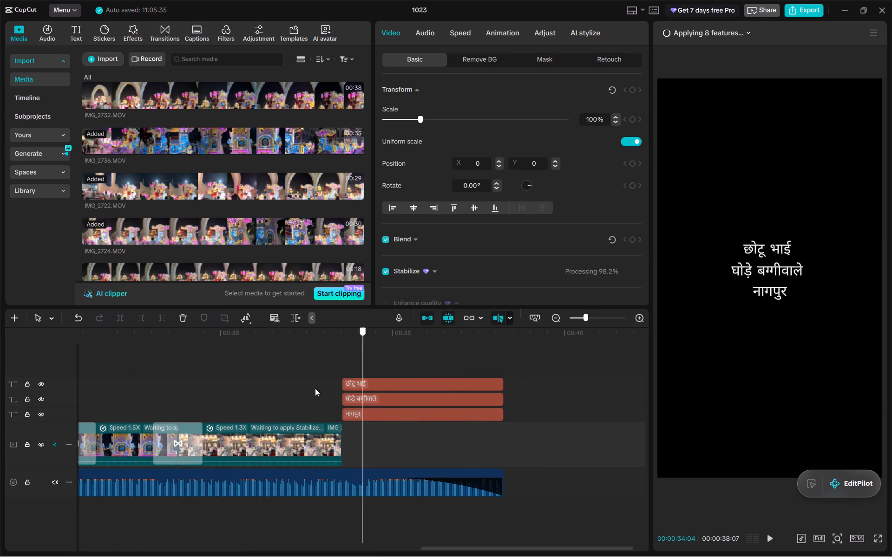
left_click_drag(315, 388, 0, 458)
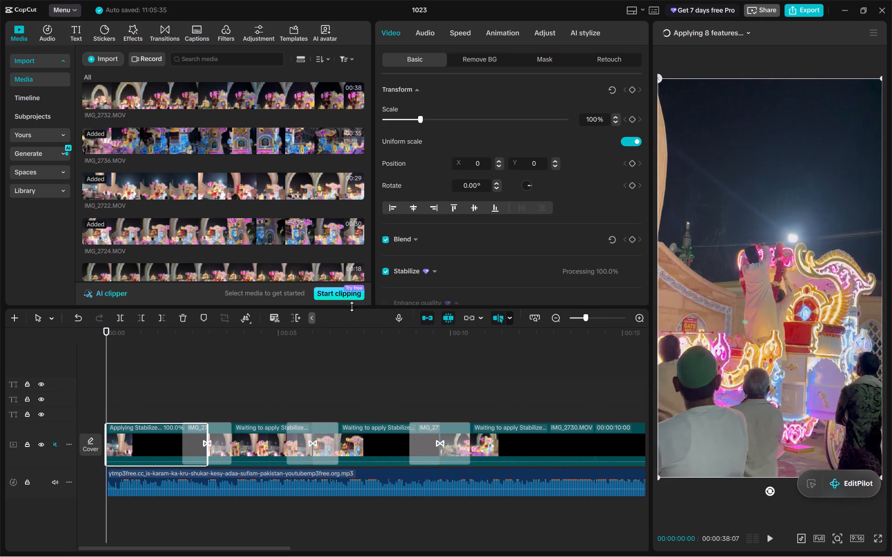
left_click(503, 43)
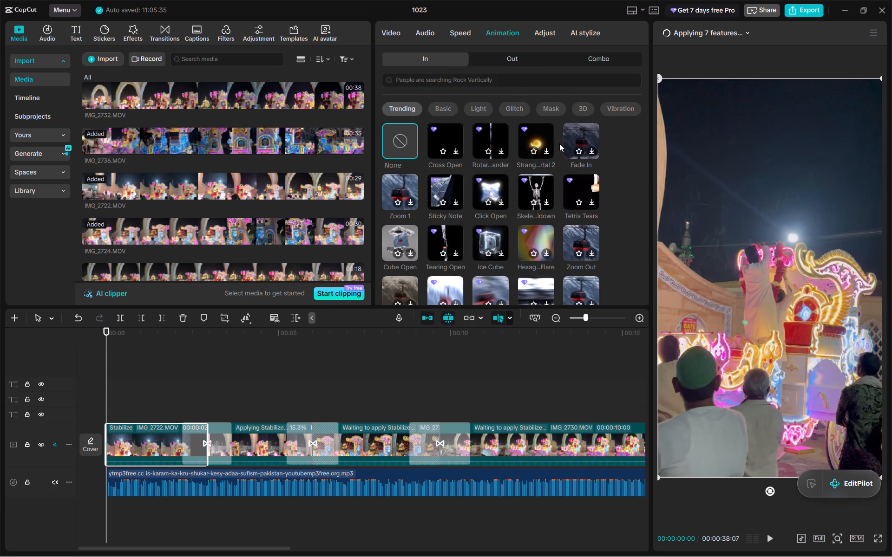
left_click(479, 105)
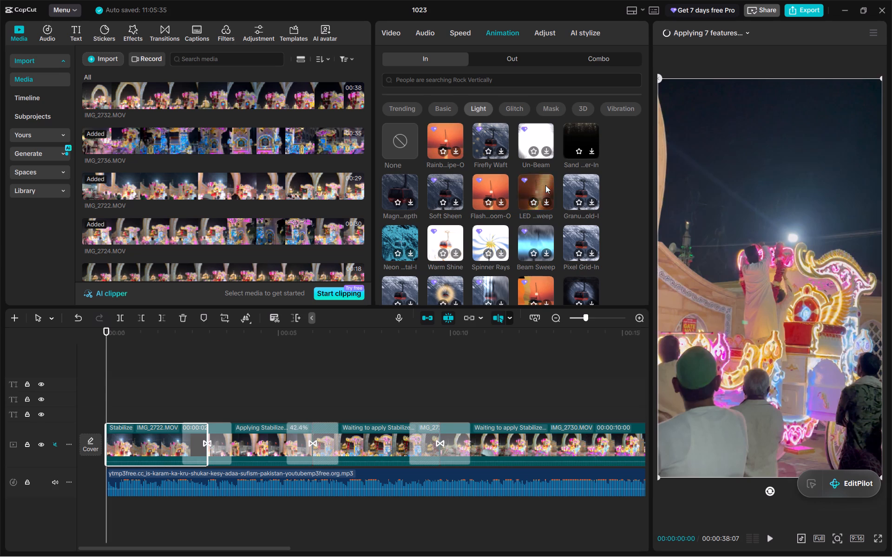
left_click(496, 180)
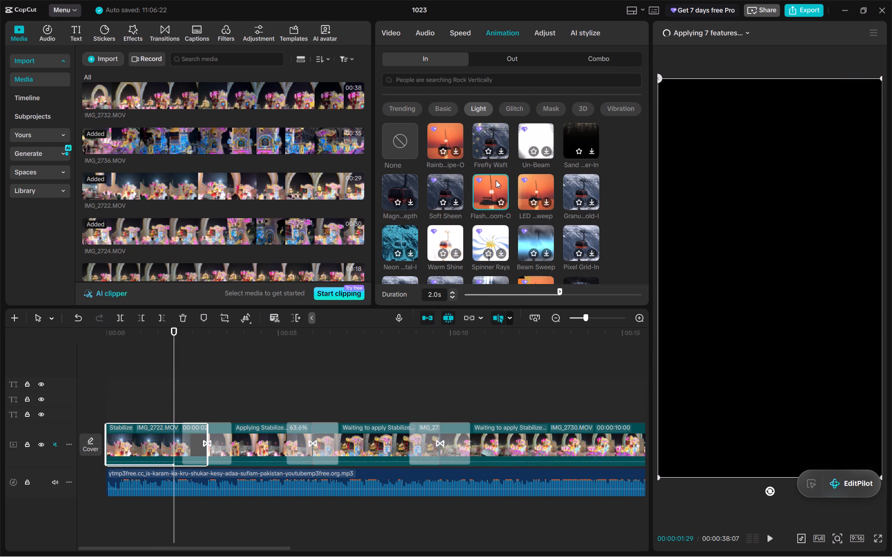
left_click(446, 191)
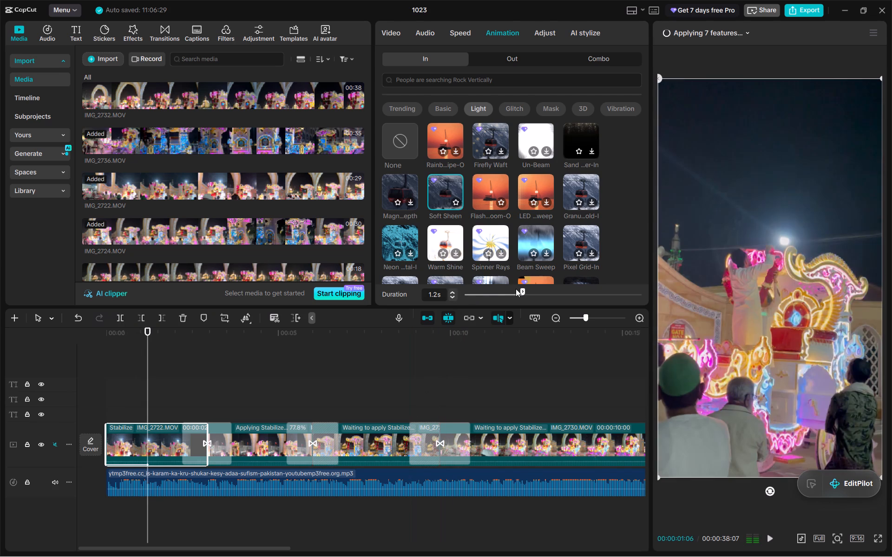
left_click_drag(521, 293, 561, 292)
left_click_drag(561, 292, 561, 293)
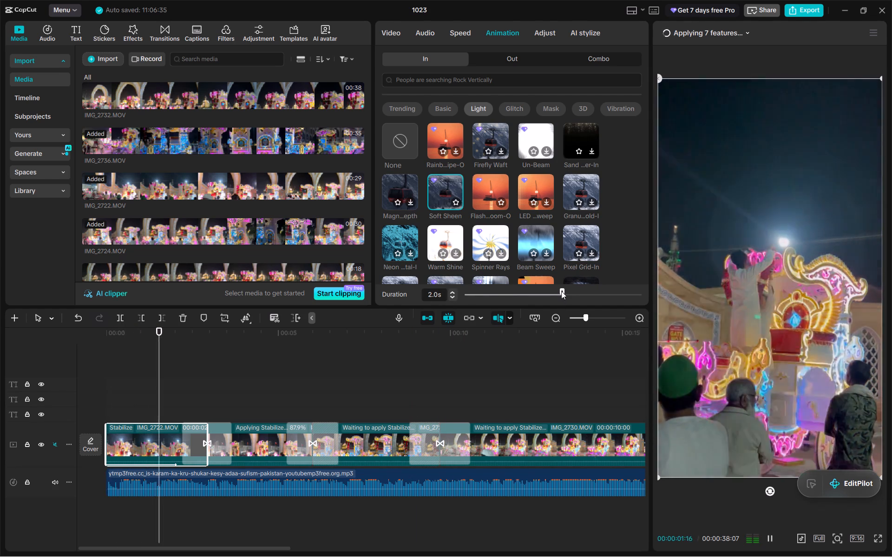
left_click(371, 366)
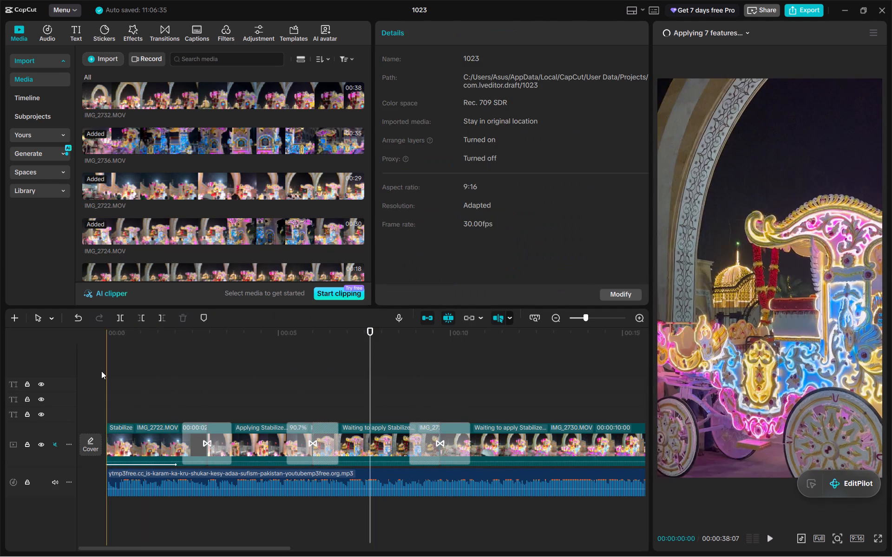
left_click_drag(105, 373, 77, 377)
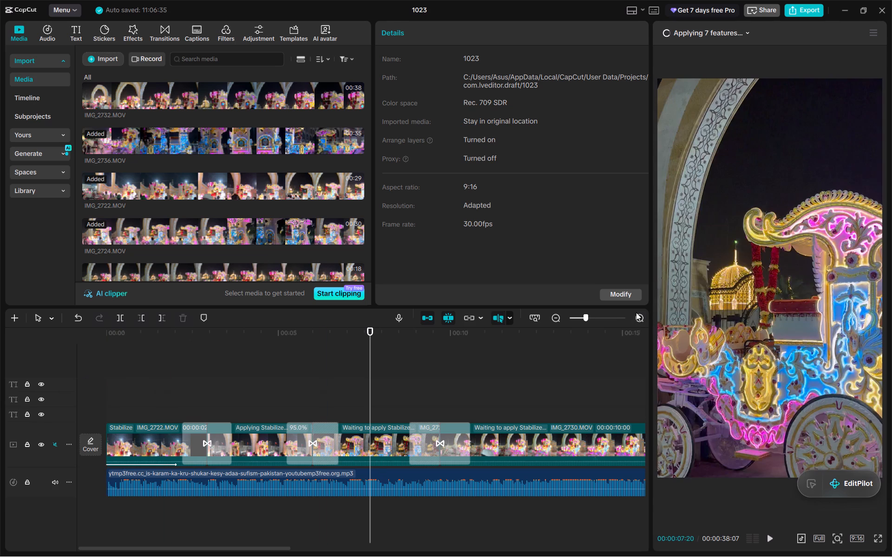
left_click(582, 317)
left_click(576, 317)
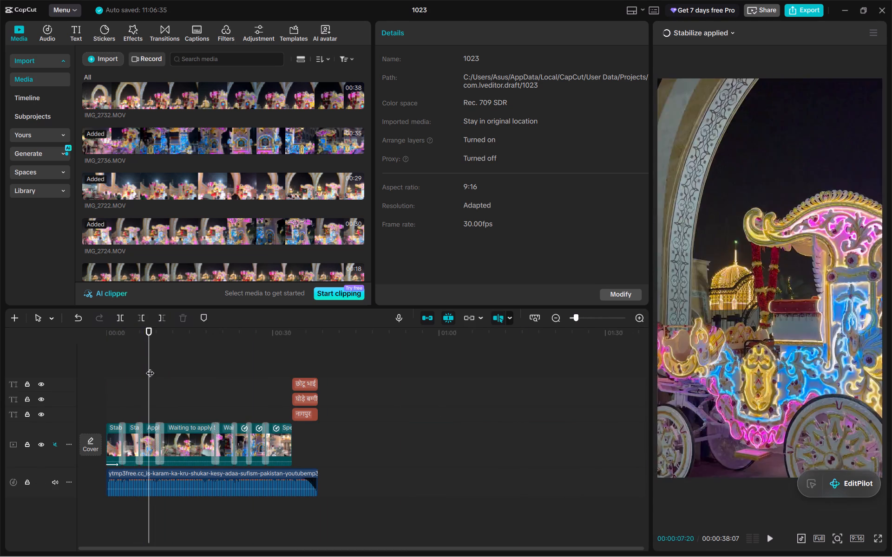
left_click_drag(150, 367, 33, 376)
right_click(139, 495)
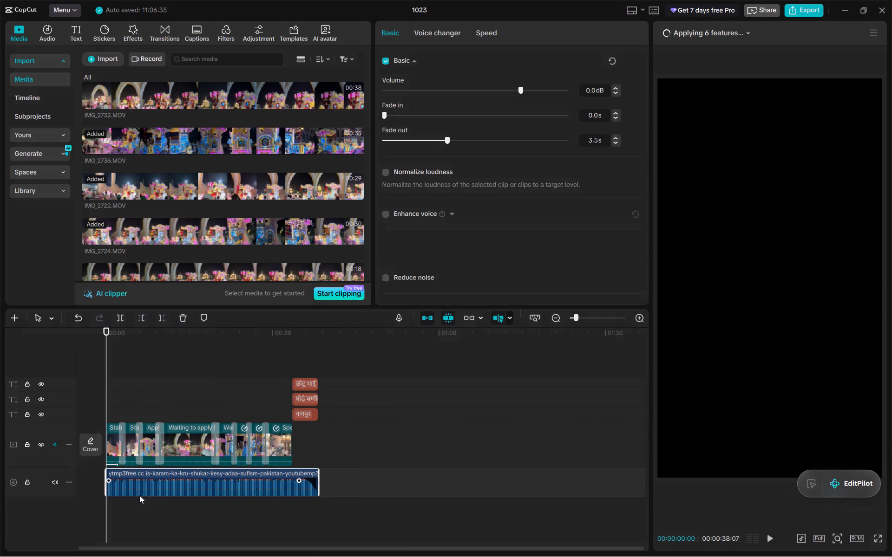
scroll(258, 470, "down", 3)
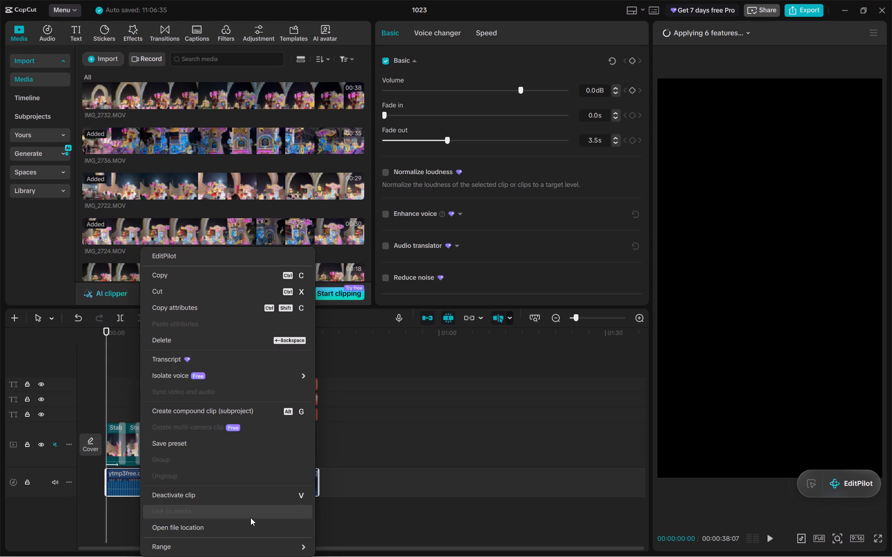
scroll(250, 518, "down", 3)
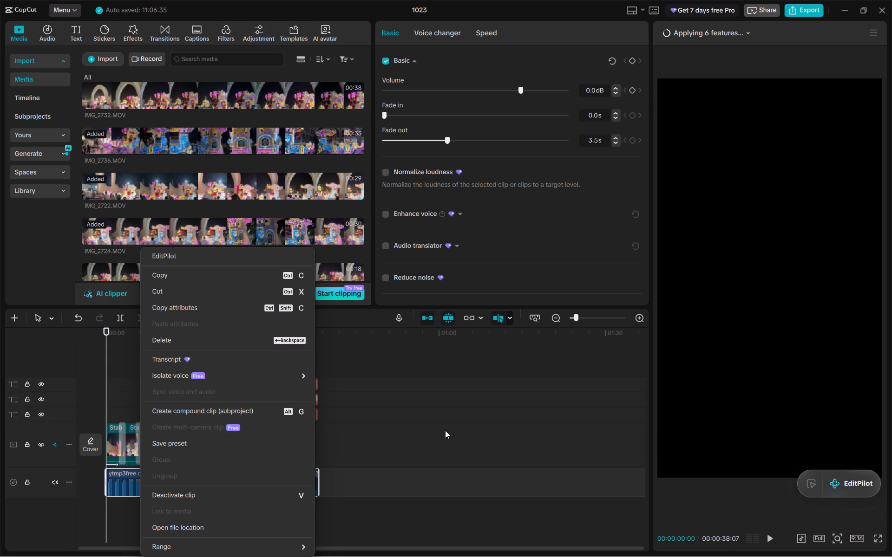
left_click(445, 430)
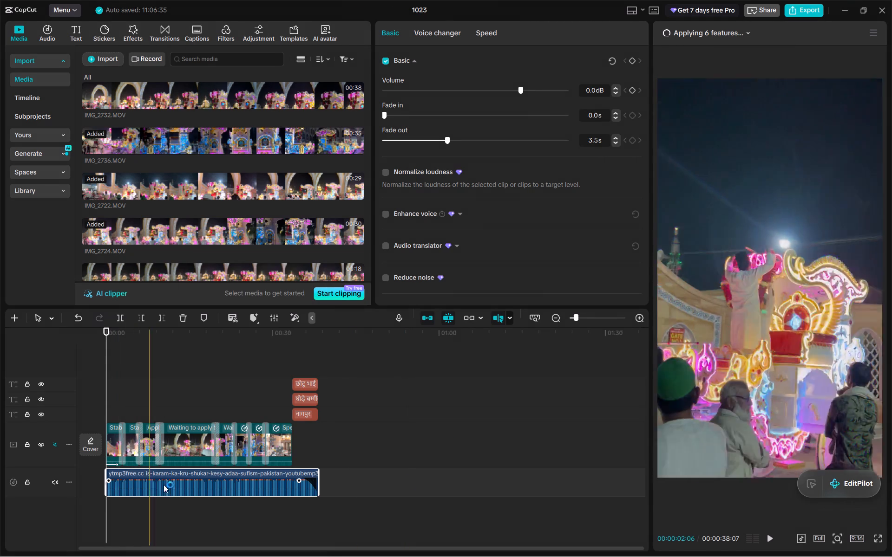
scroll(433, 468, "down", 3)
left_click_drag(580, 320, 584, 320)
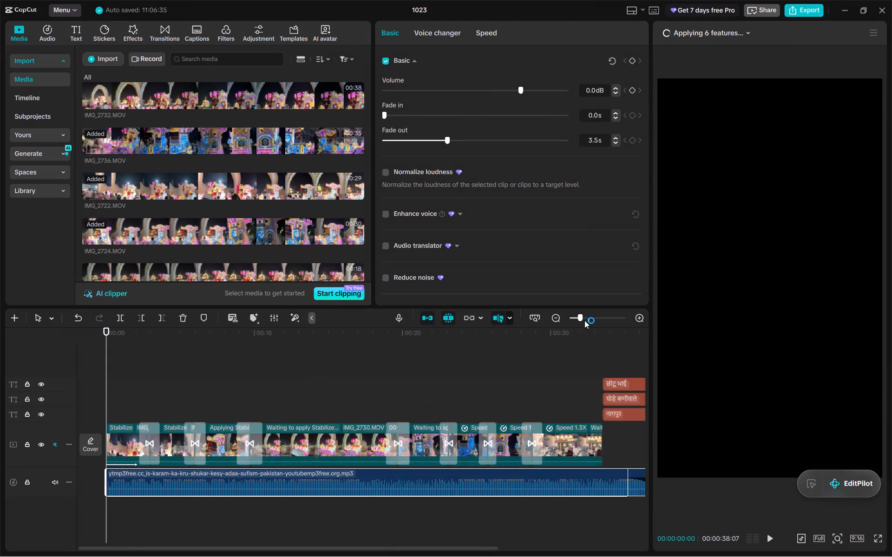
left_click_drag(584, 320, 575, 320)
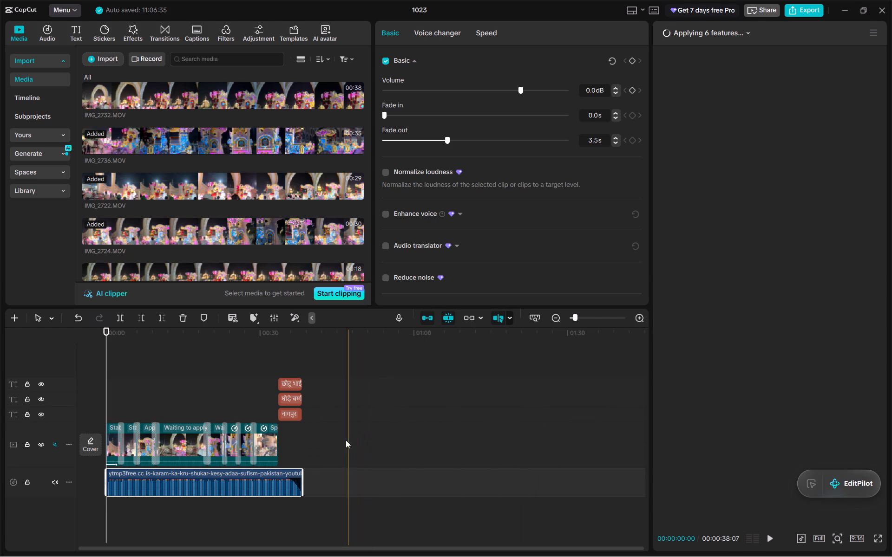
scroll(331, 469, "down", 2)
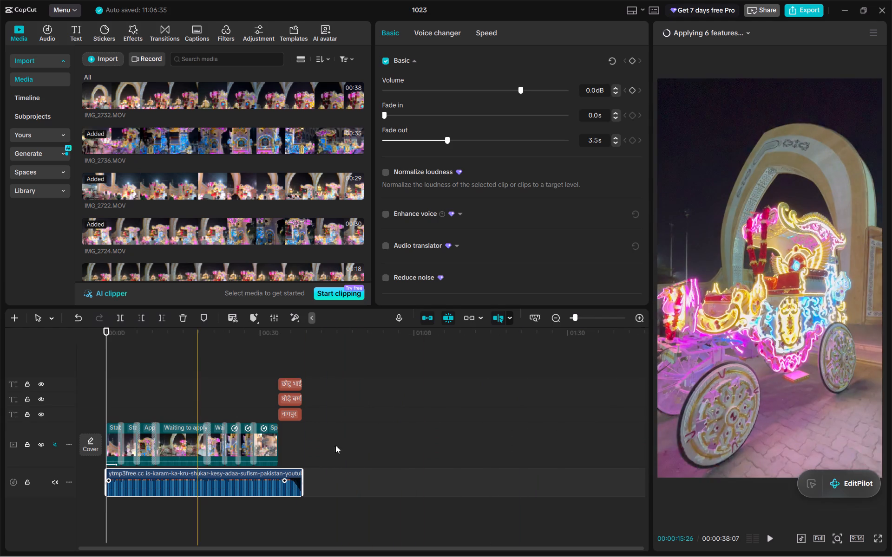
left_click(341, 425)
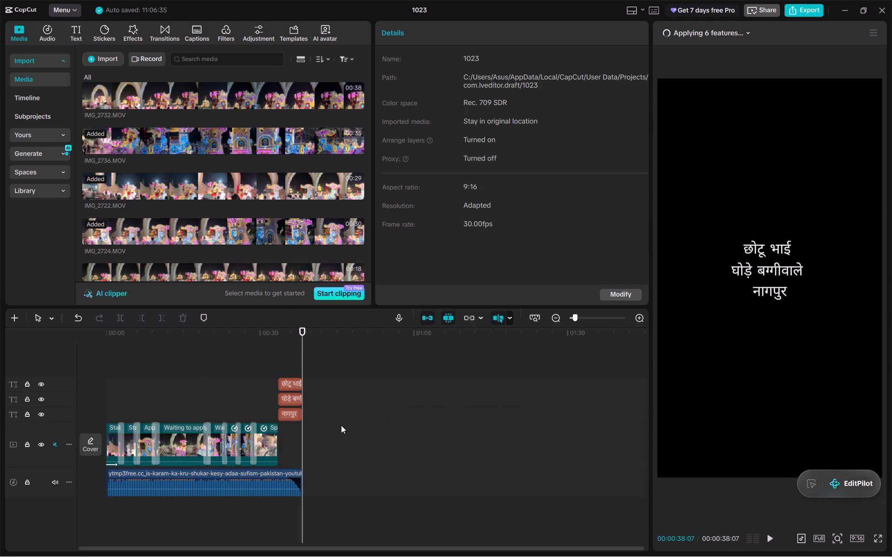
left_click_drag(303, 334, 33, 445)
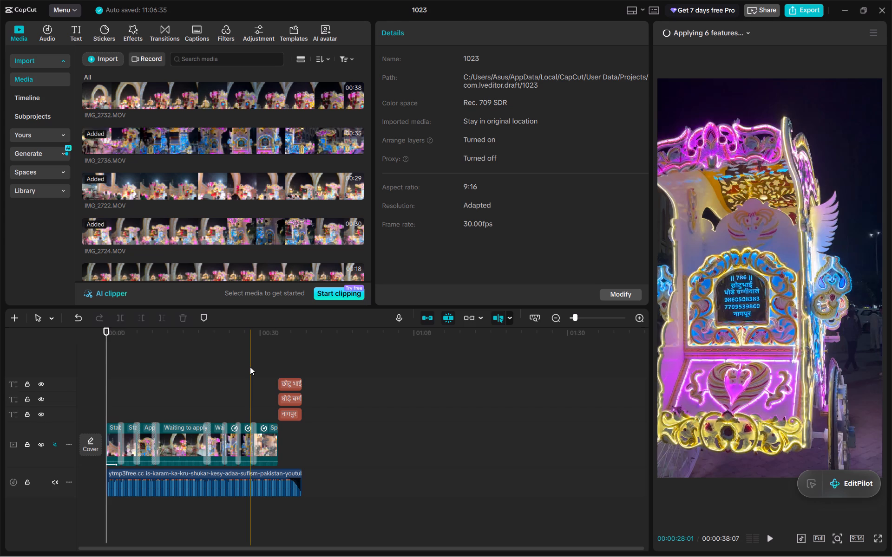
Copy the नागपुर text clip from the closing titles.
left_click(296, 409)
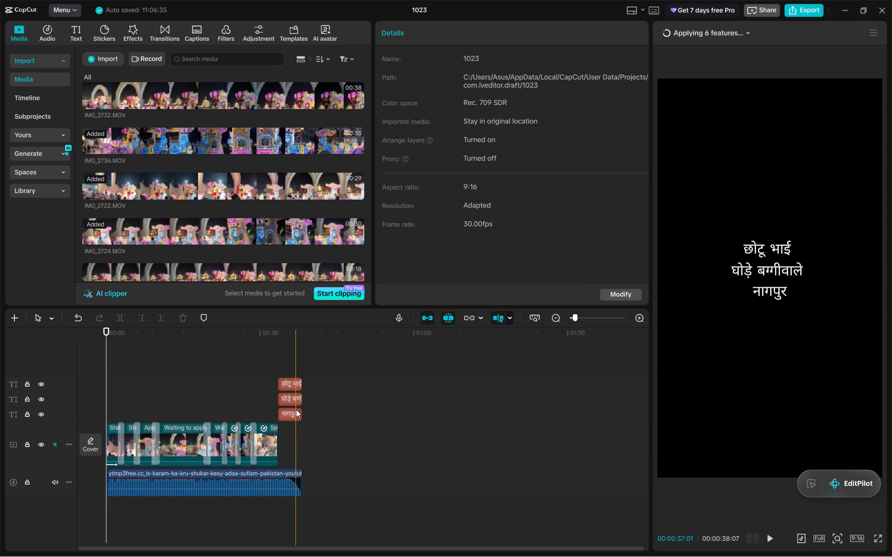
right_click(296, 410)
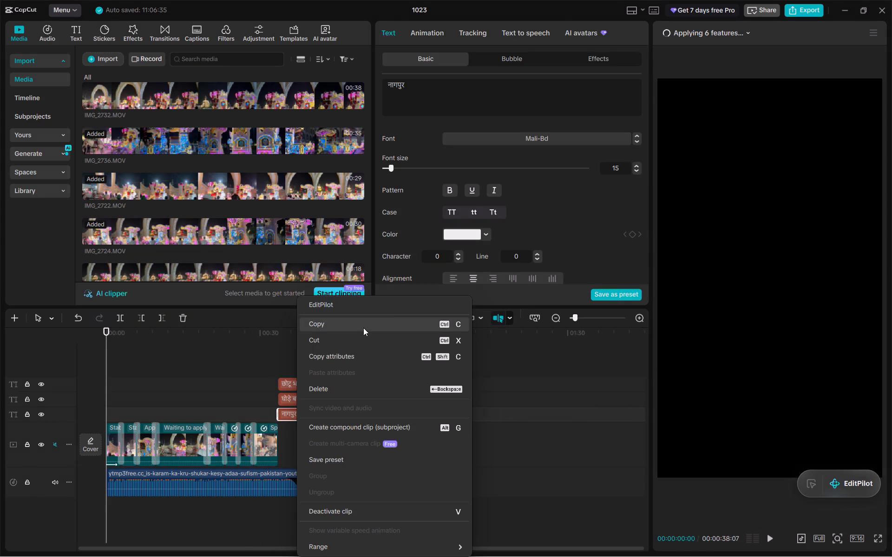
left_click(363, 328)
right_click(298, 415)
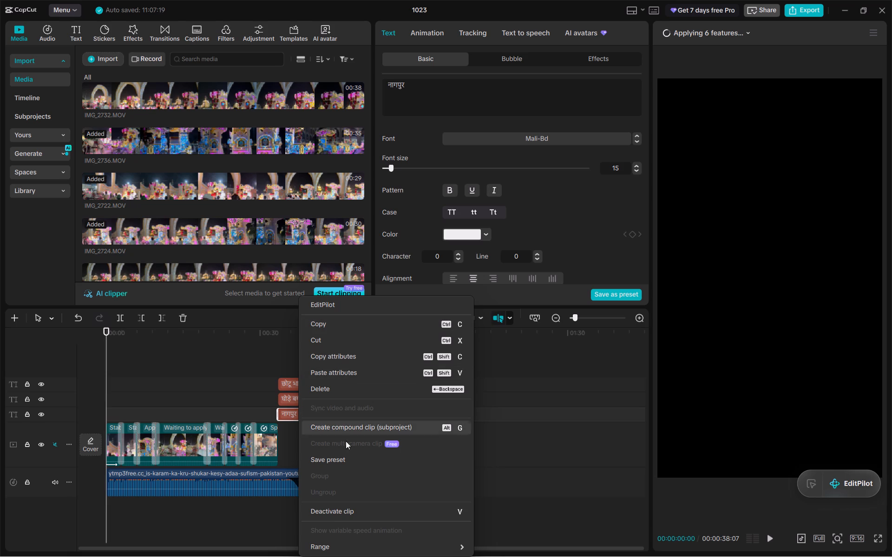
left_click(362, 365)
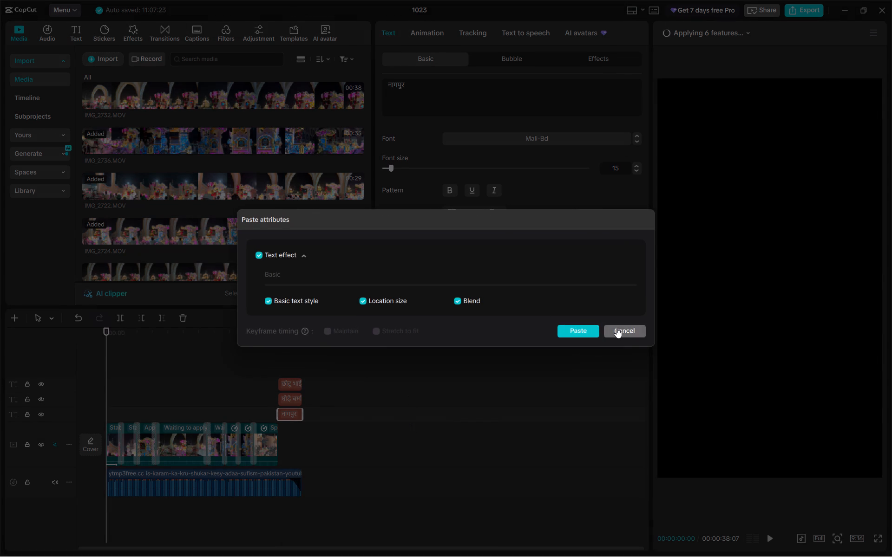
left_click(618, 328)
Paste the copied नागपुर text clip at 00:00:33:16, where the closing titles begin.
left_click(302, 348)
left_click(274, 359)
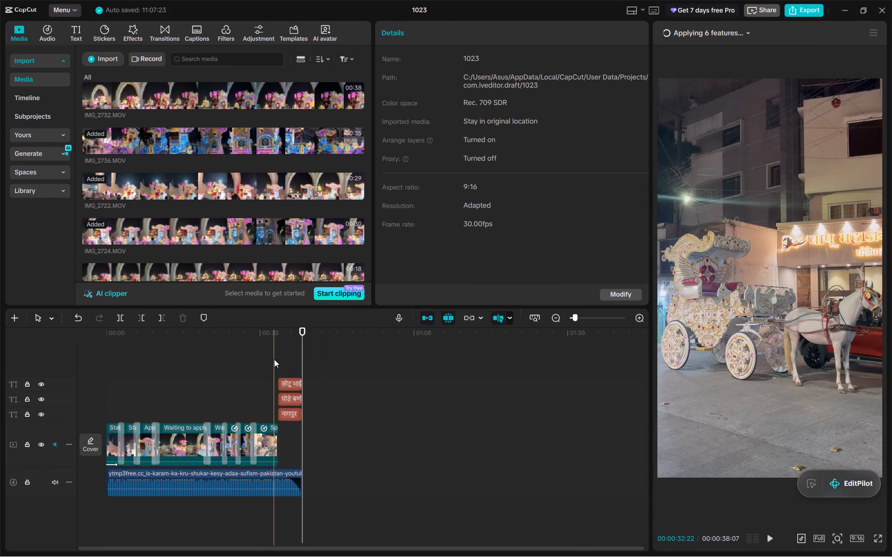
left_click_drag(273, 359, 280, 358)
right_click(280, 358)
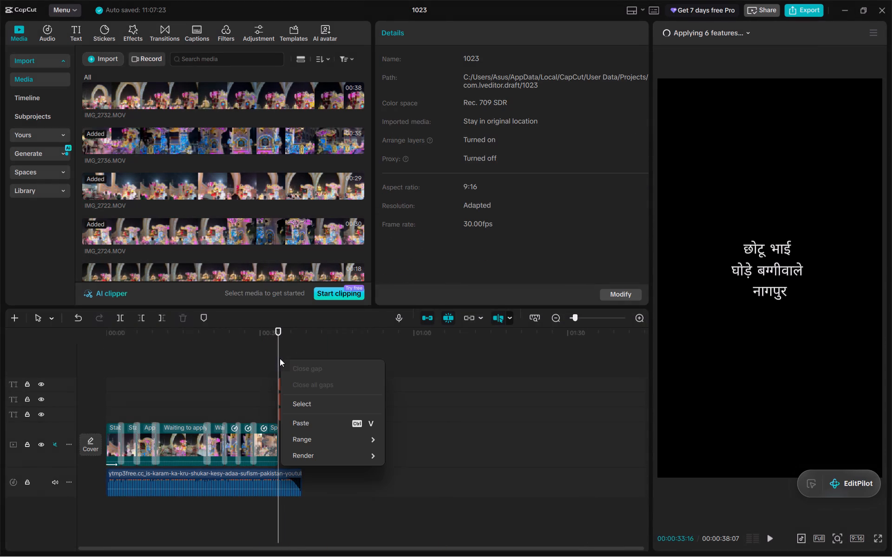
left_click(309, 426)
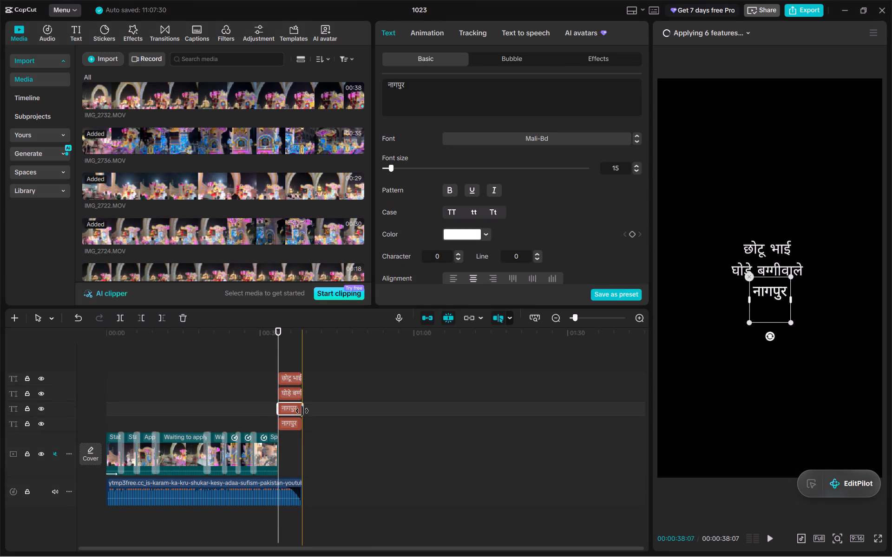
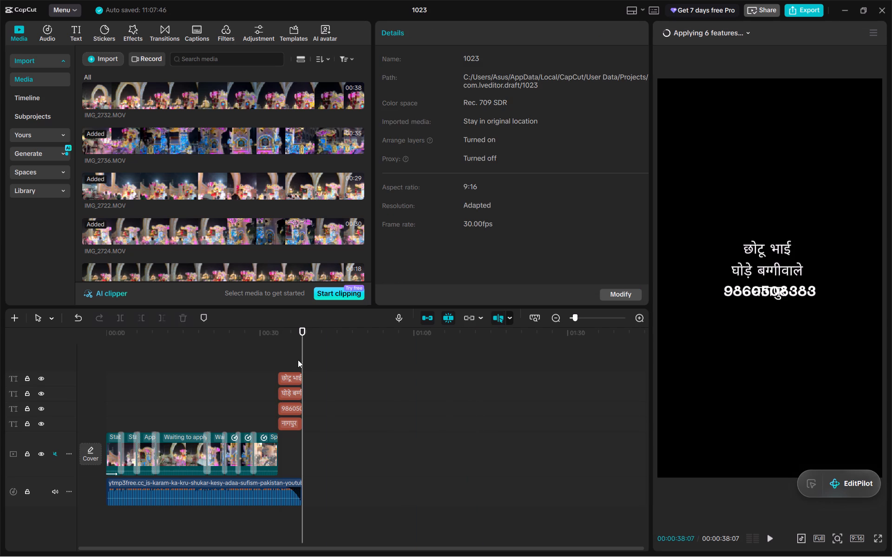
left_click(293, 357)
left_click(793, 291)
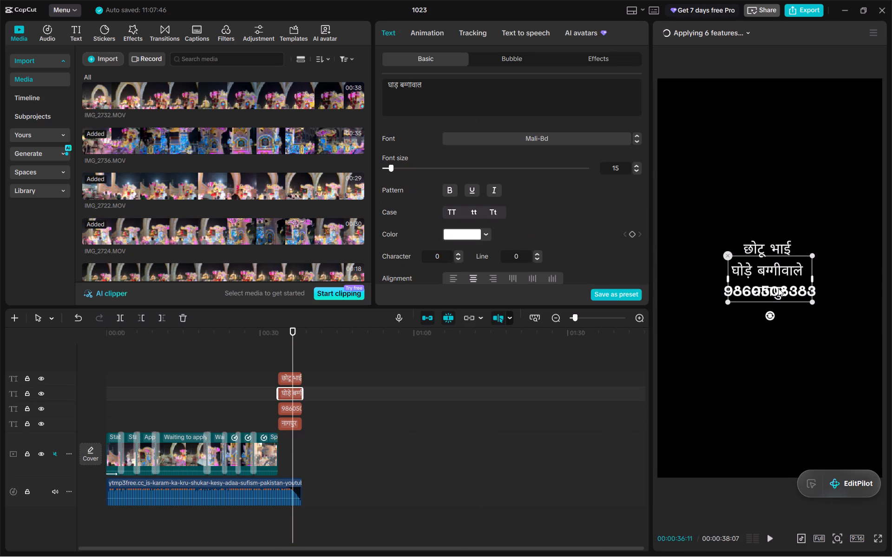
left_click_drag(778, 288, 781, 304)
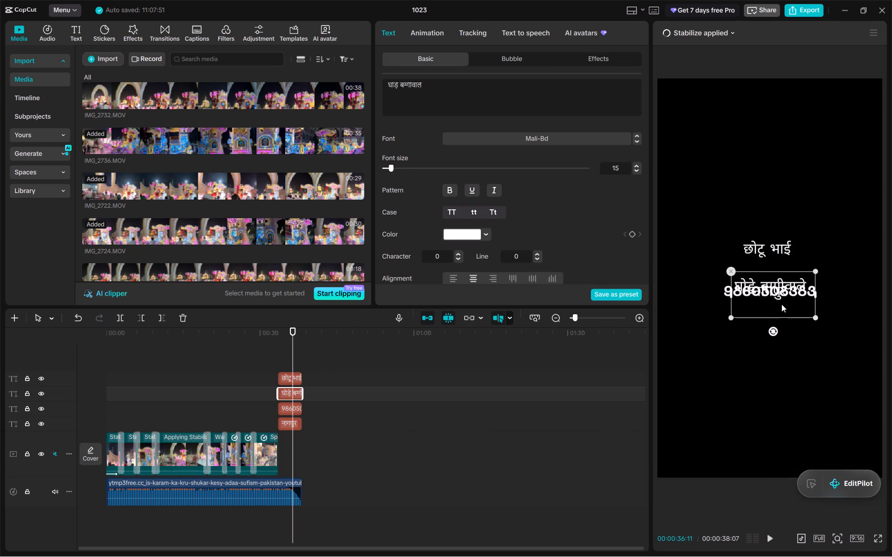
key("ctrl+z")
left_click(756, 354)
Move the phone number line of the closing titles down so it sits centred just below the नागपुर line.
left_click(732, 292)
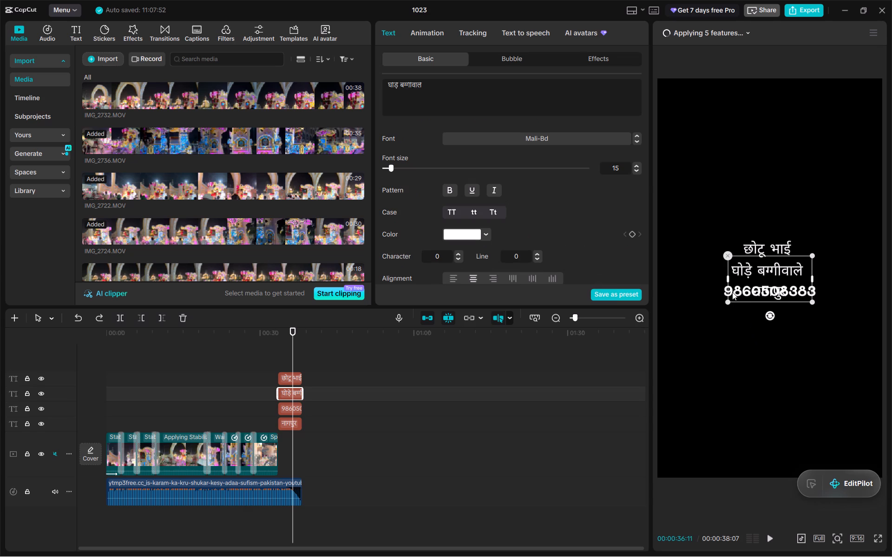
left_click(728, 290)
left_click(723, 291)
left_click_drag(726, 290, 726, 314)
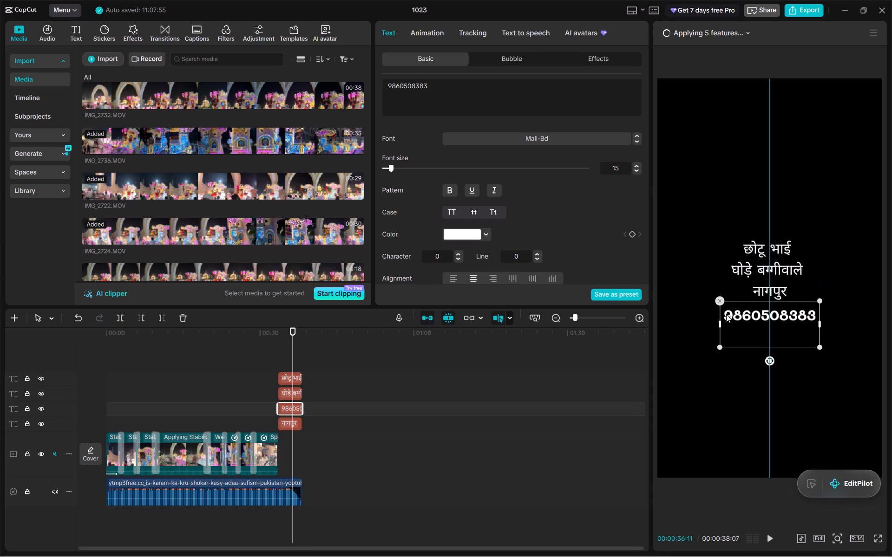
left_click_drag(726, 314, 726, 308)
Remove the empty trailing line from the phone number text.
double_click(741, 317)
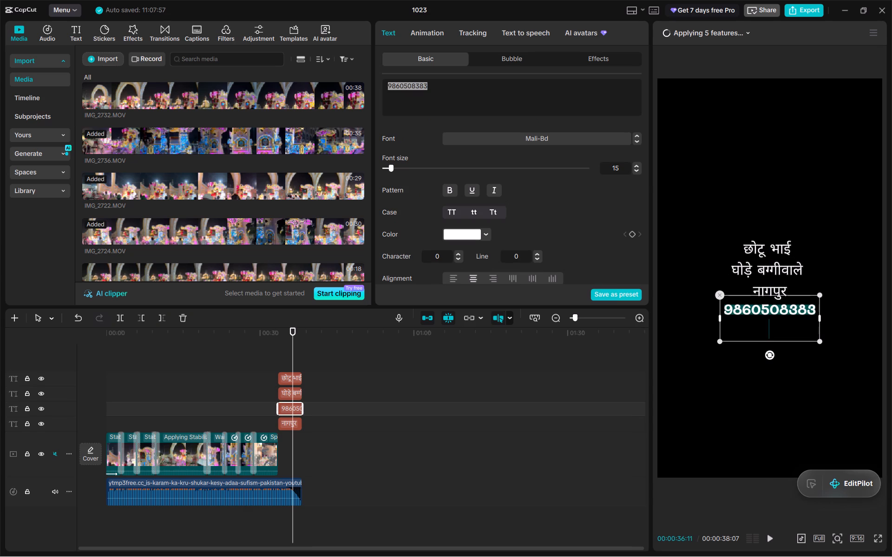
left_click(741, 317)
left_click(406, 105)
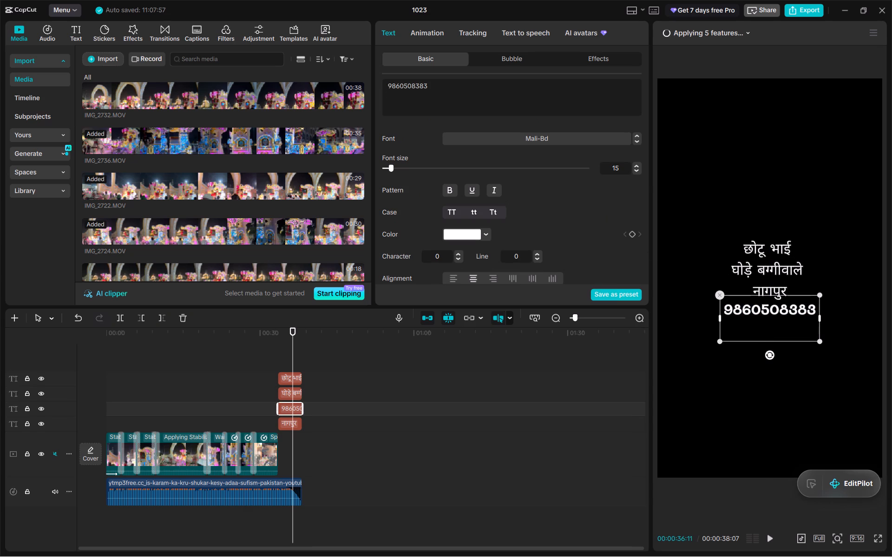
key("BackSpace")
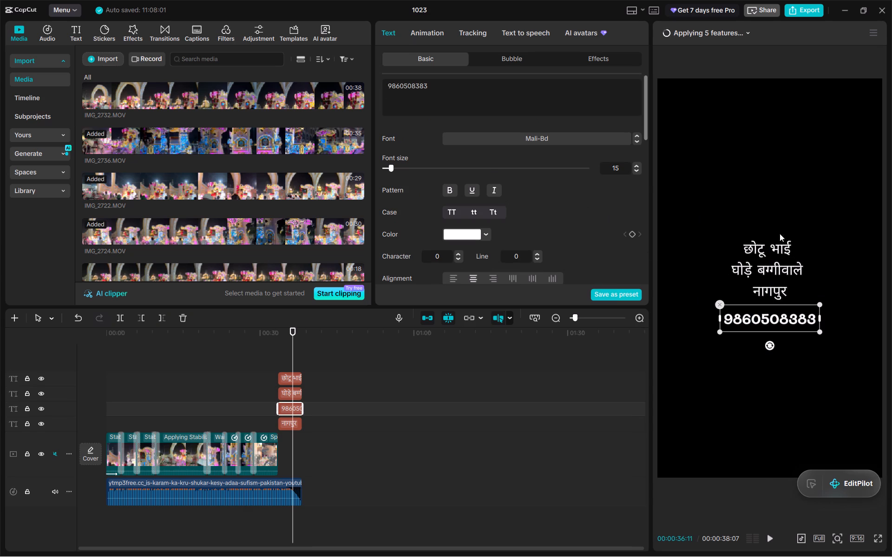
Move the घोड़े बग्गीवाले line clear above the top title line and remove the empty trailing line from its text.
left_click(775, 259)
left_click(779, 268)
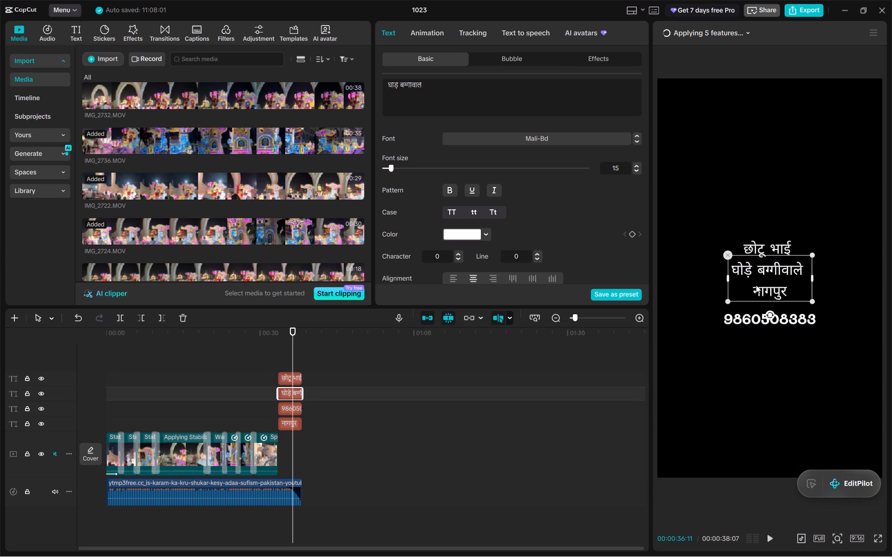
left_click(762, 288)
left_click(768, 289)
left_click_drag(781, 293, 781, 231)
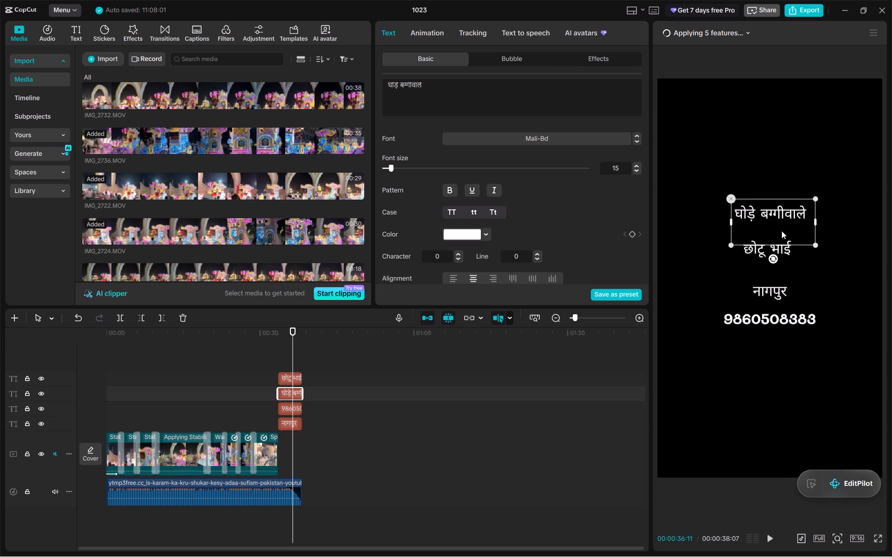
left_click_drag(781, 231, 780, 209)
left_click(774, 218)
left_click(403, 96)
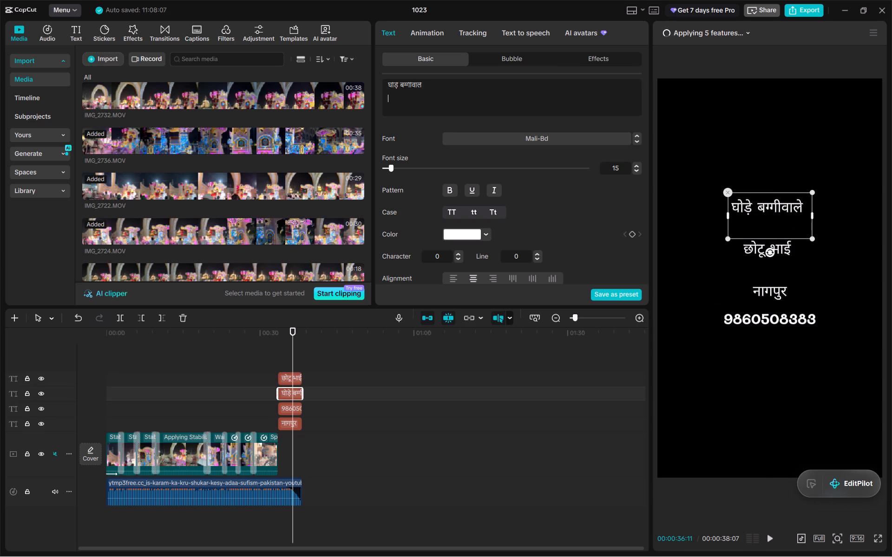
key("BackSpace")
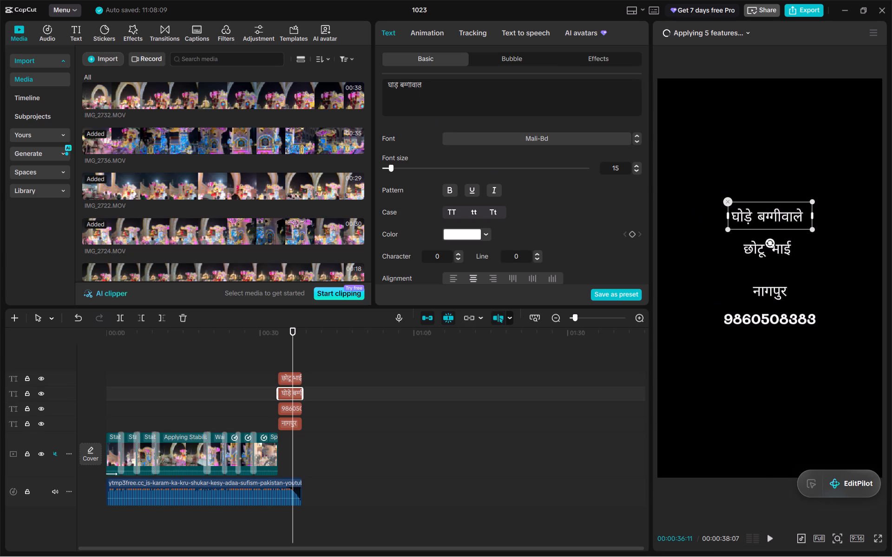
left_click(384, 96)
key("BackSpace")
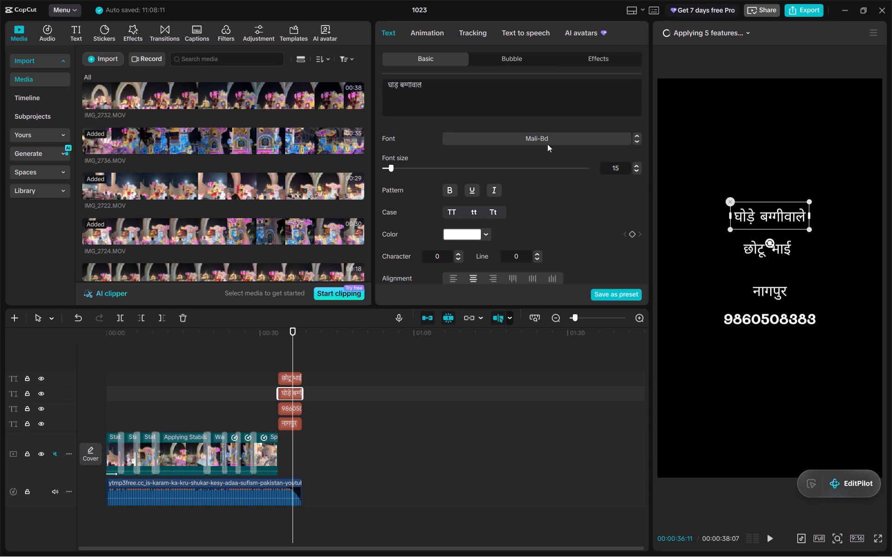
Move the घोड़े बग्गीवाले line back down, centred between the top title line and the नागपुर line.
left_click(792, 176)
left_click_drag(788, 209, 787, 219)
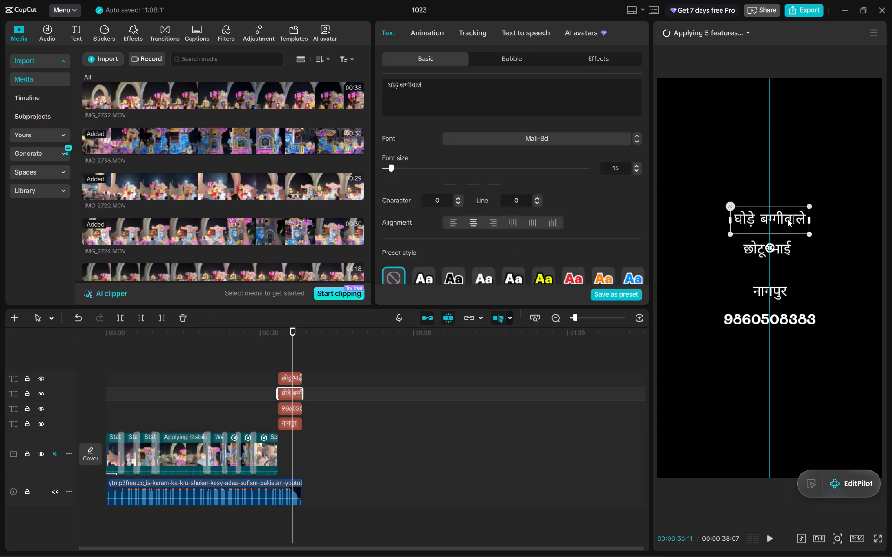
left_click_drag(787, 219, 786, 262)
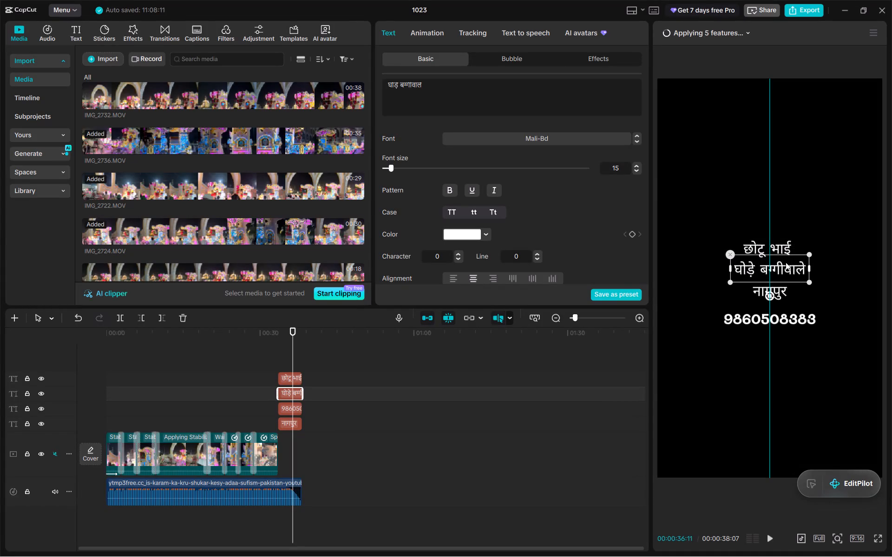
left_click_drag(786, 262, 790, 272)
Remove the empty trailing line from the नागपुर text.
left_click(781, 301)
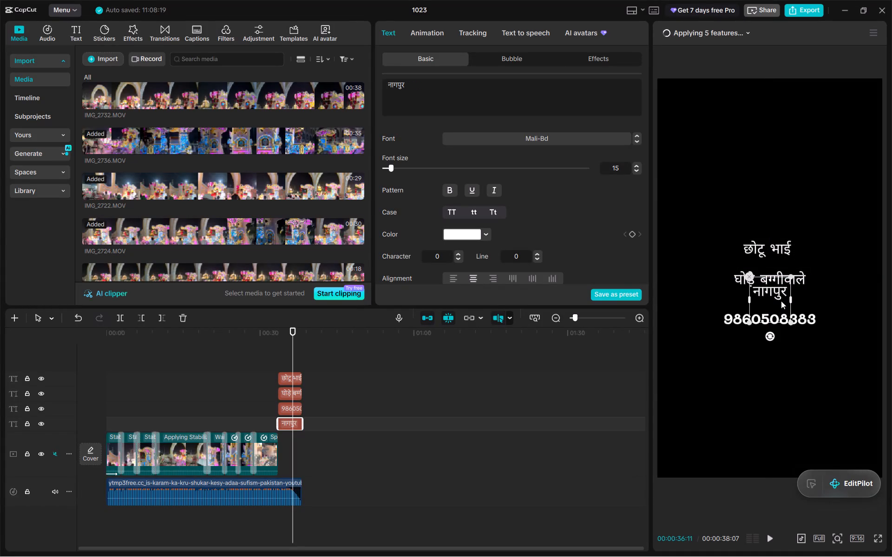
double_click(779, 298)
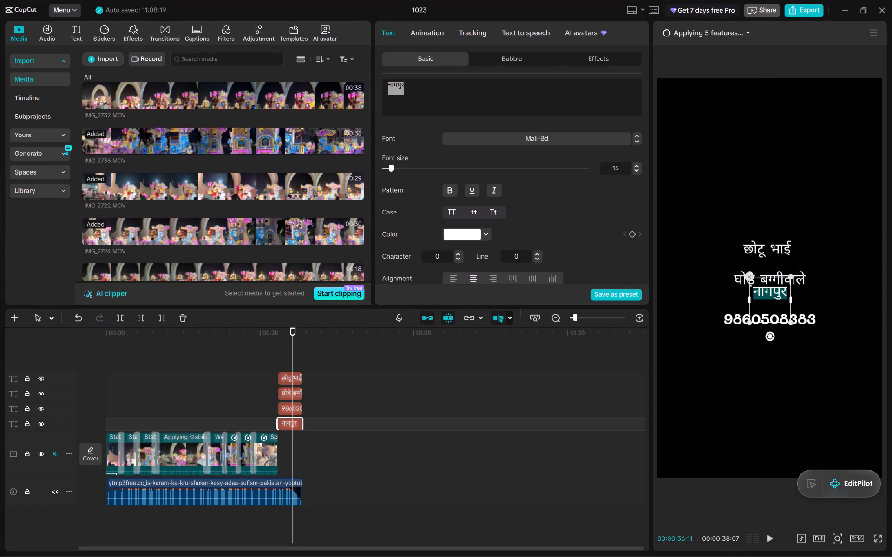
left_click(780, 302)
key("BackSpace")
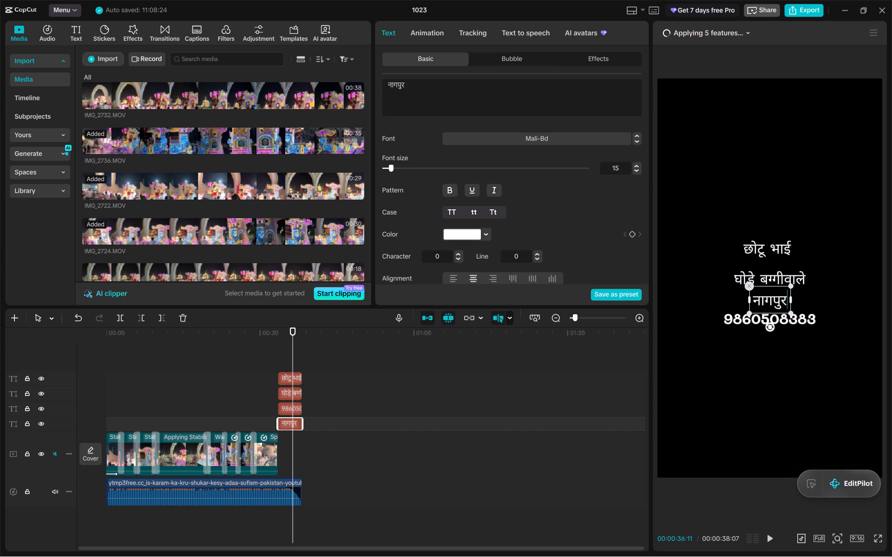
left_click(488, 109)
left_click(566, 356)
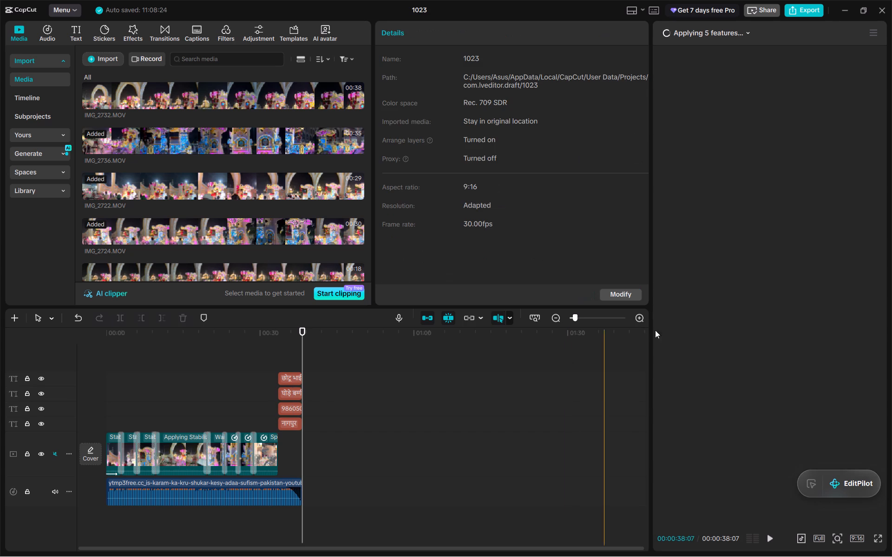
Even out the title spacing by centring नागपुर, nudging the top line down and moving the phone number slightly lower.
left_click(766, 293)
left_click(770, 301)
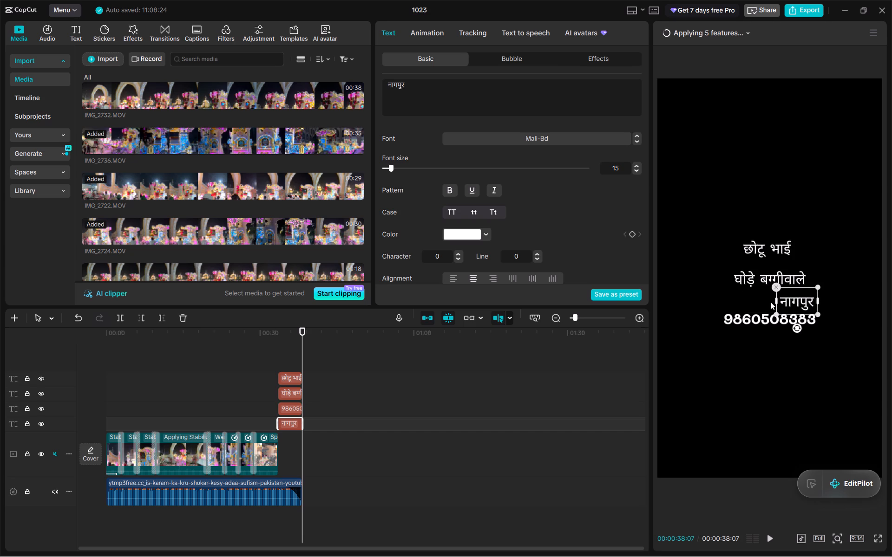
left_click(767, 259)
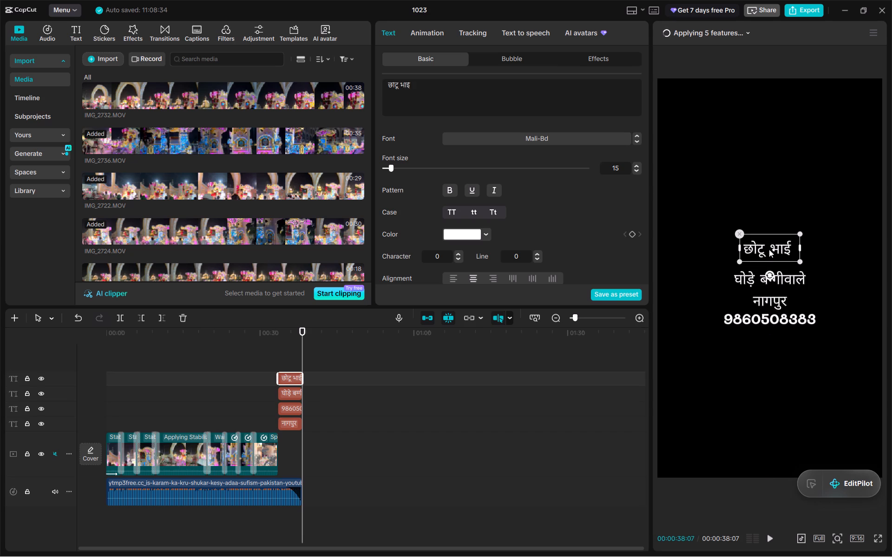
left_click(769, 246)
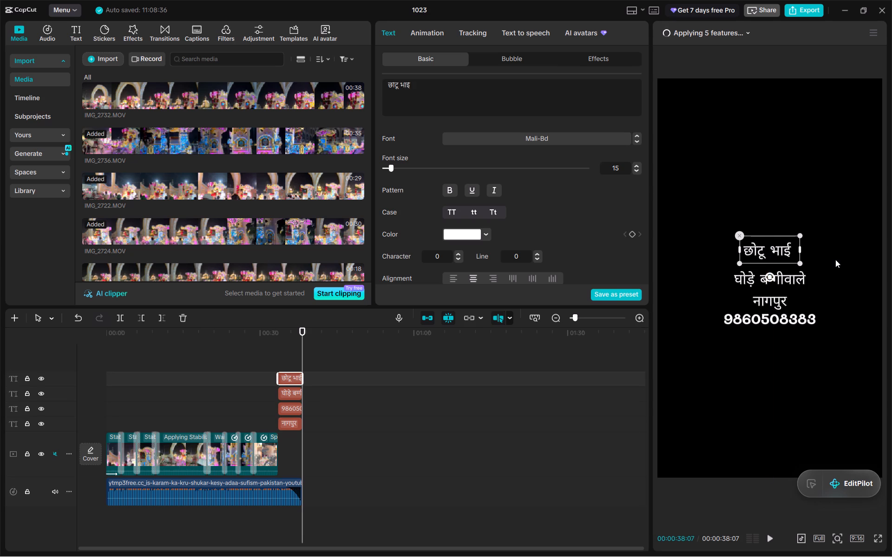
left_click(835, 259)
left_click_drag(789, 318, 788, 327)
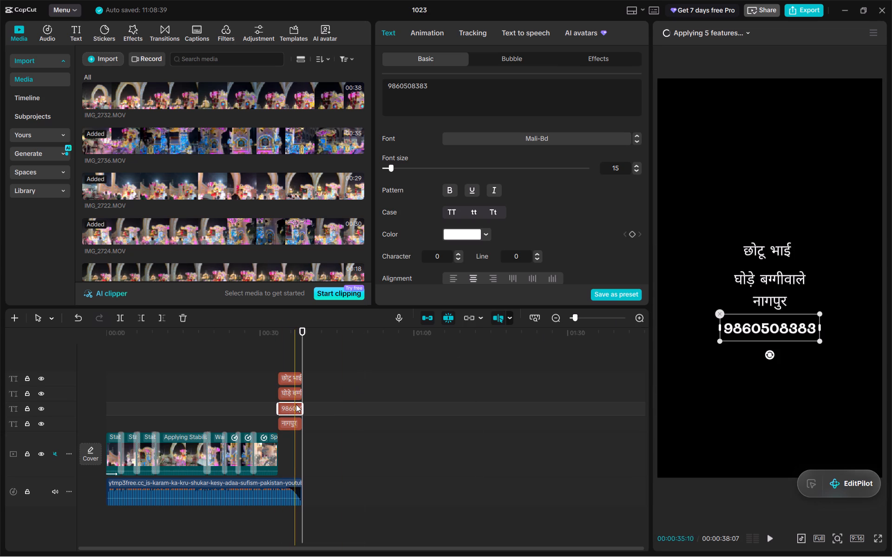
Copy the phone number text clip and paste it at 00:00:33:16, where the closing titles begin.
right_click(295, 405)
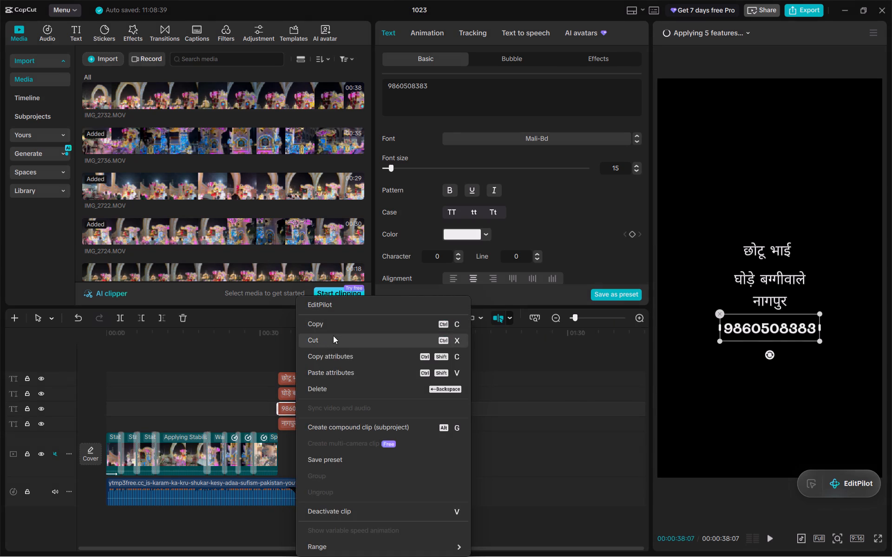
left_click(335, 325)
left_click_drag(305, 350, 281, 349)
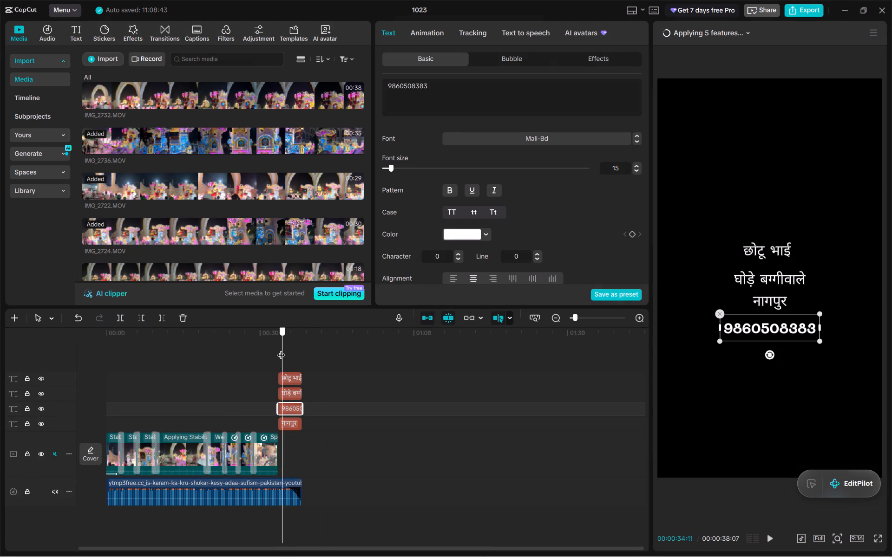
left_click_drag(281, 349, 280, 350)
right_click(280, 362)
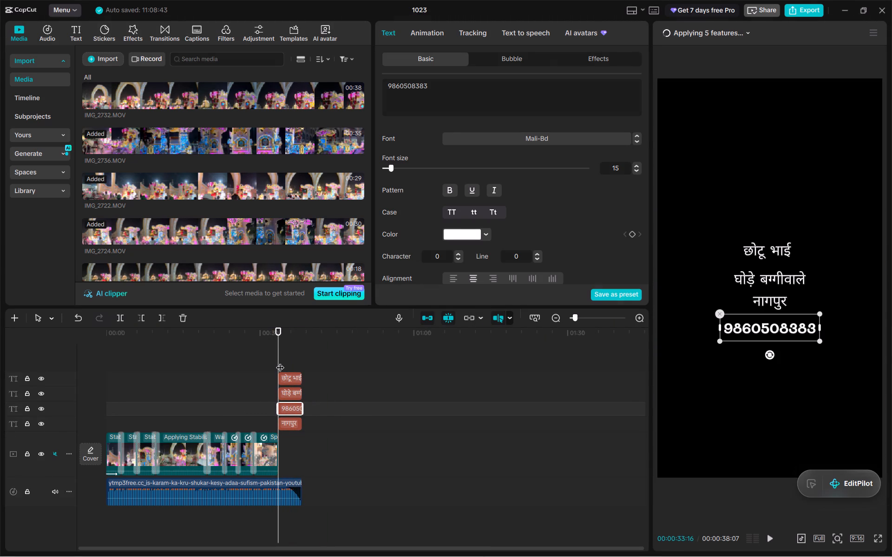
left_click(306, 425)
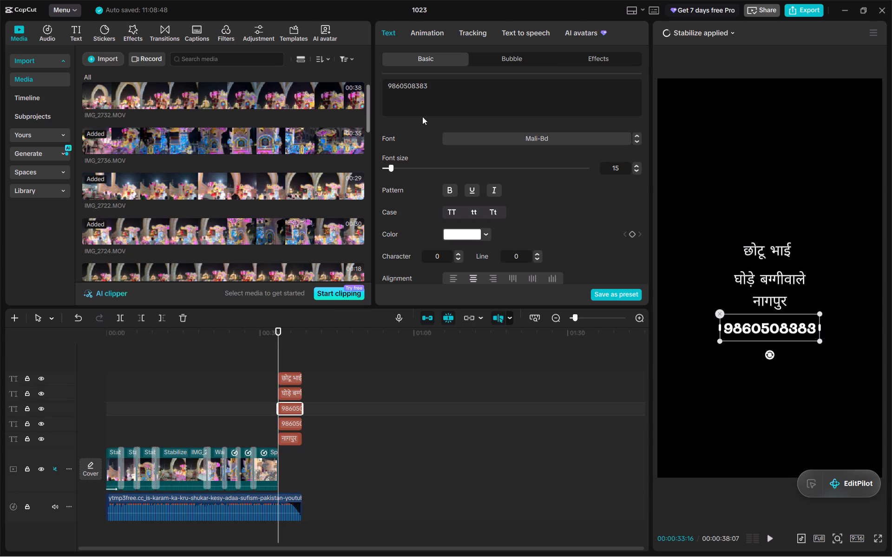
Replace the text of one of the two identical phone number clips with the second phone number shown on the carriage sign.
double_click(429, 91)
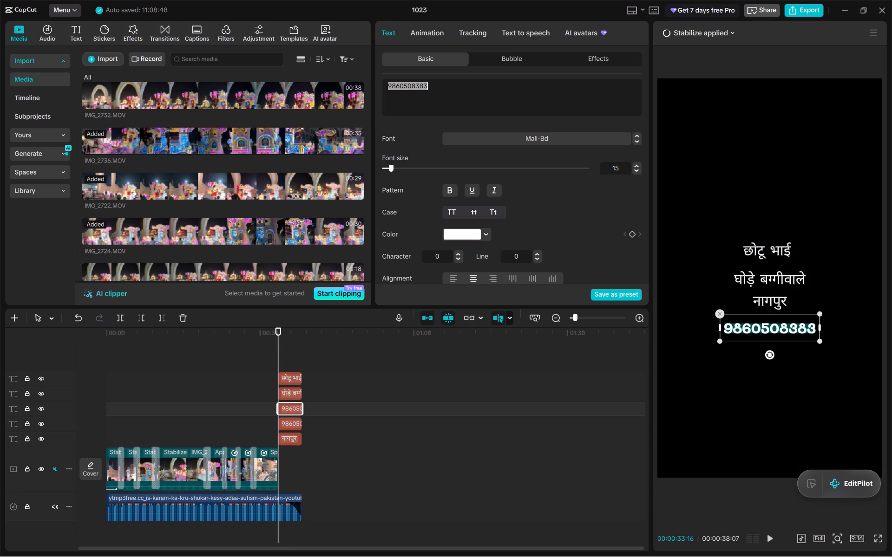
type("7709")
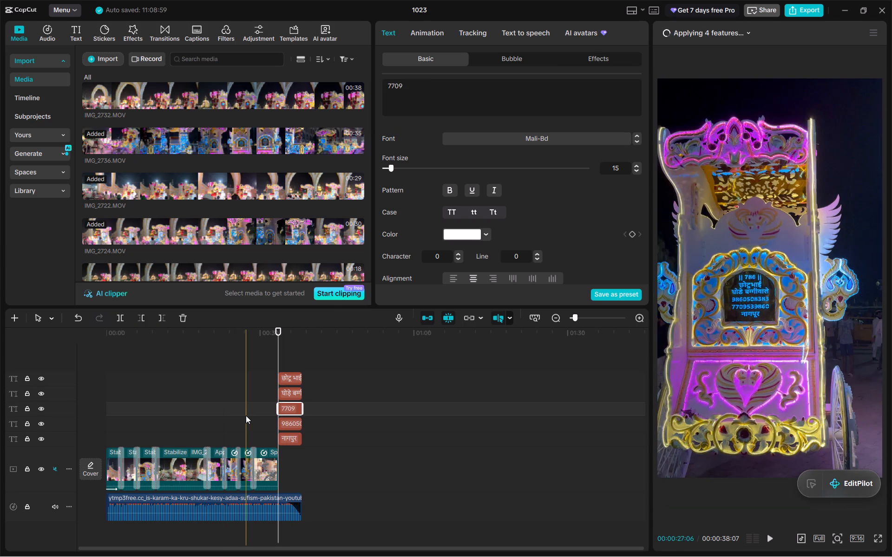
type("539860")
left_click(315, 414)
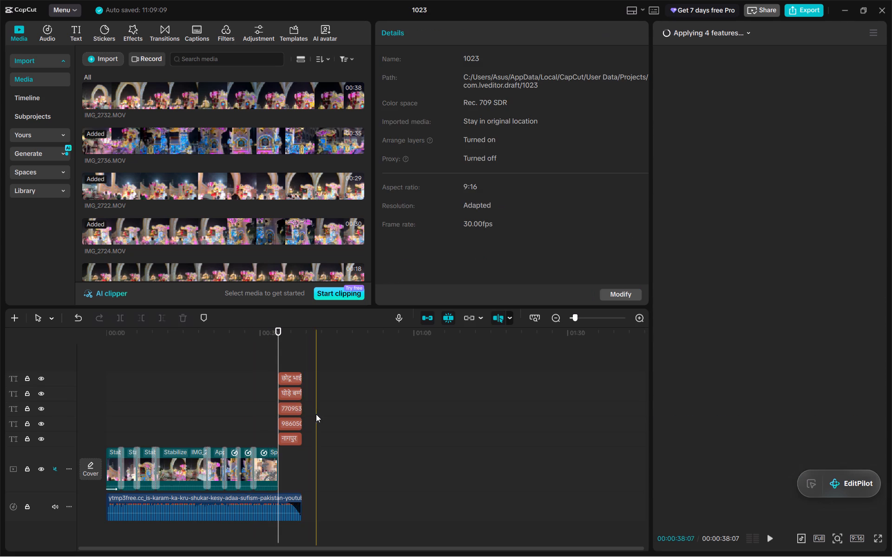
Move the second phone number line down so it sits centred directly below the first phone number.
left_click(779, 328)
left_click_drag(779, 328, 779, 338)
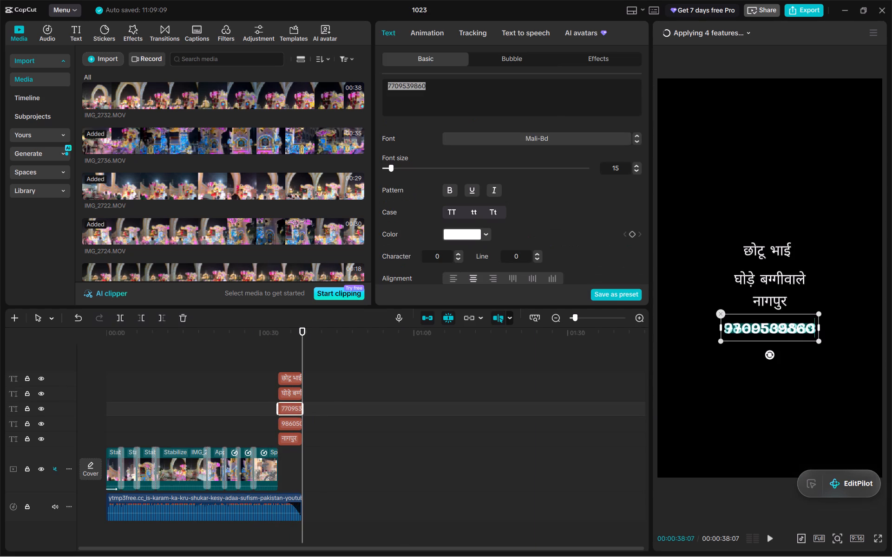
left_click_drag(779, 338, 779, 348)
left_click(783, 362)
left_click(789, 332)
left_click_drag(788, 329, 788, 339)
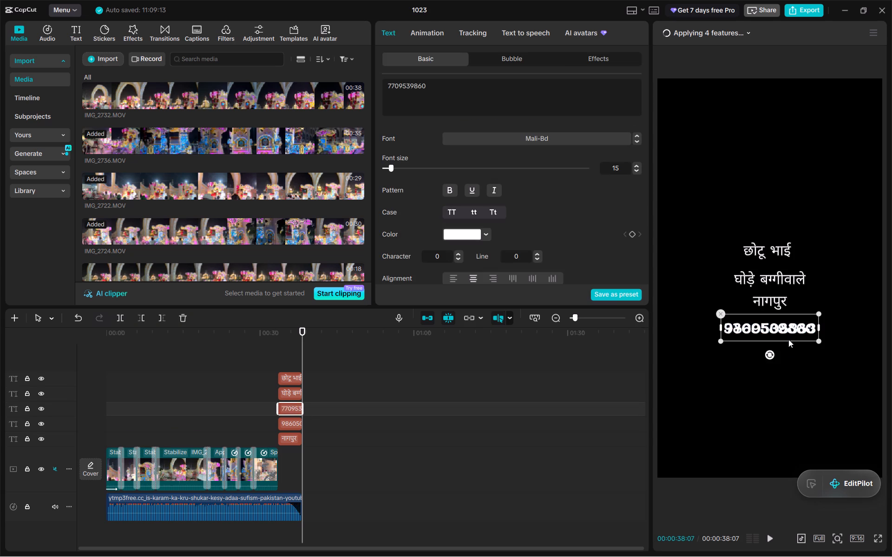
left_click_drag(788, 339, 789, 343)
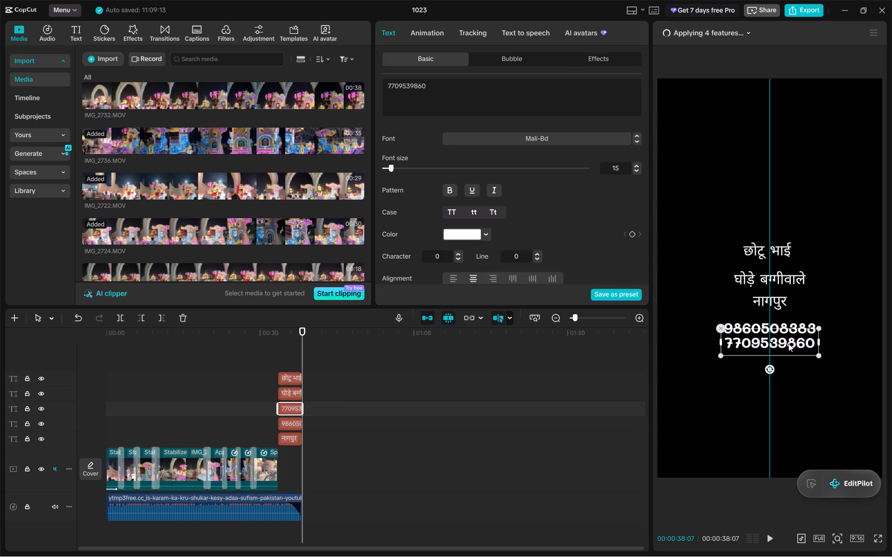
left_click(693, 391)
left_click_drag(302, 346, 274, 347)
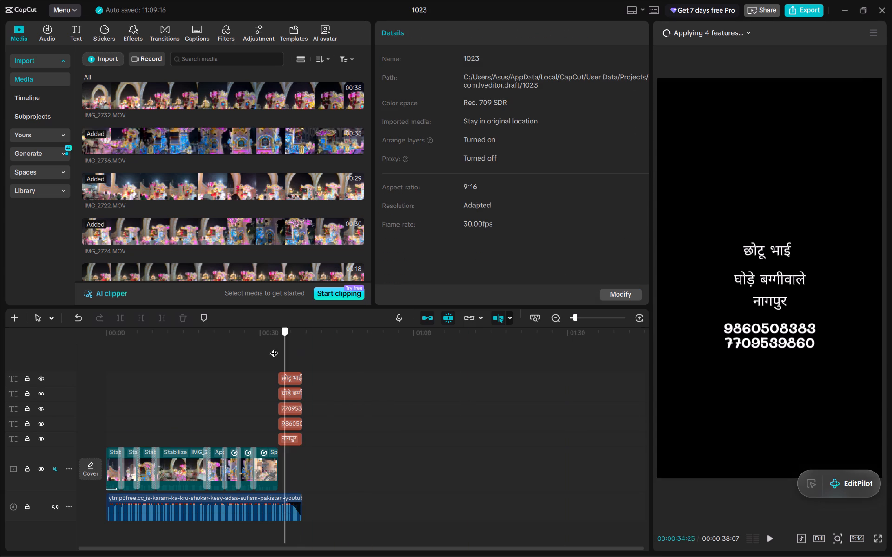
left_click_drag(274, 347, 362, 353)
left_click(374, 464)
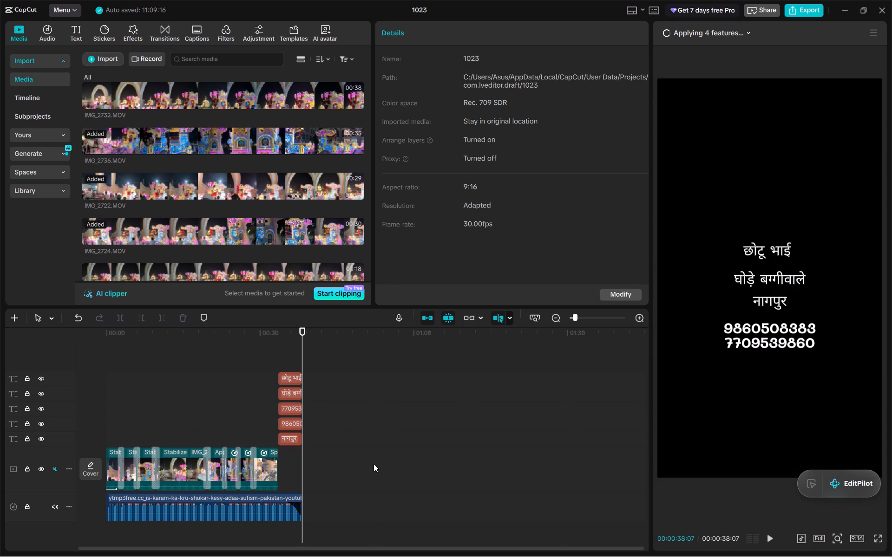
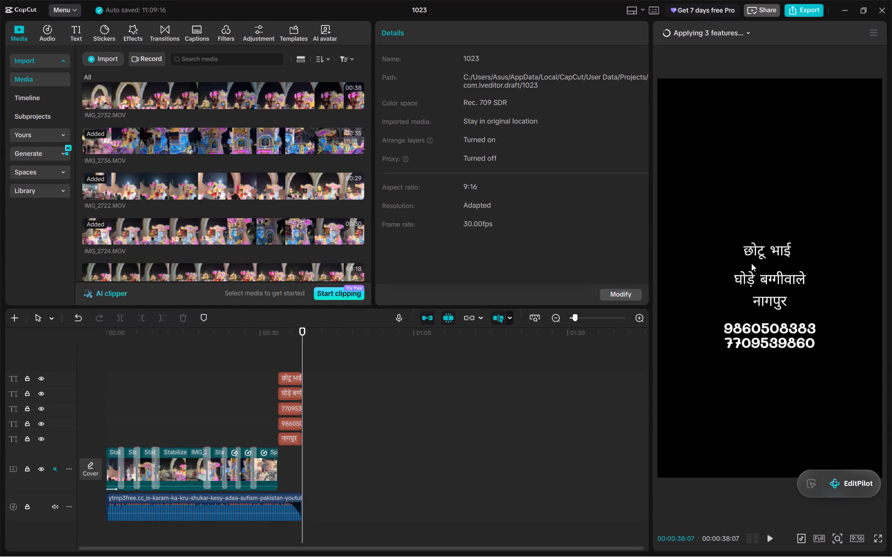
Select all five closing title clips and move them up together in the frame, keeping them horizontally centred.
left_click_drag(724, 222, 795, 307)
left_click_drag(276, 351, 302, 440)
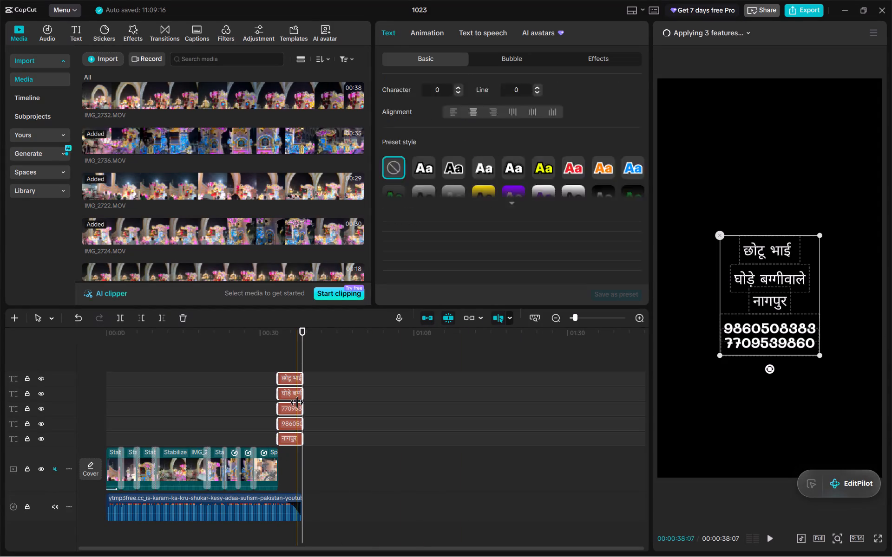
right_click(296, 401)
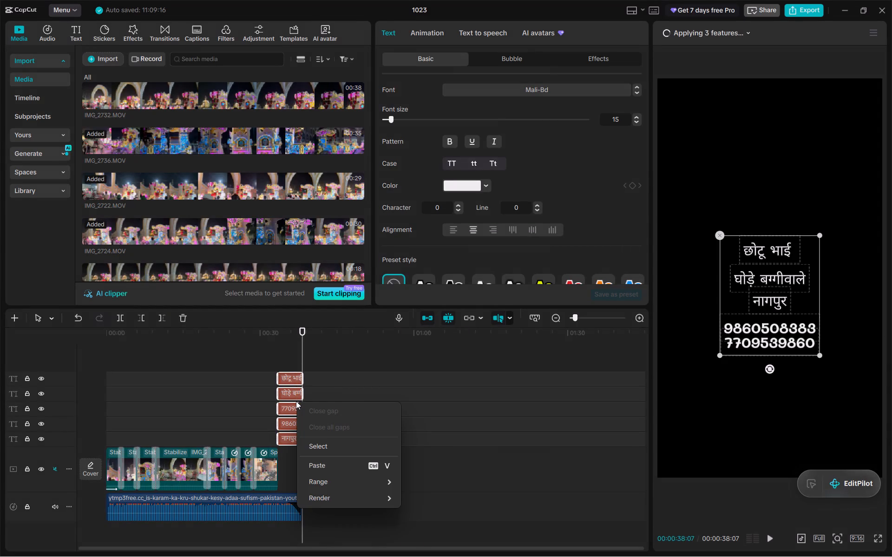
left_click_drag(749, 319, 748, 272)
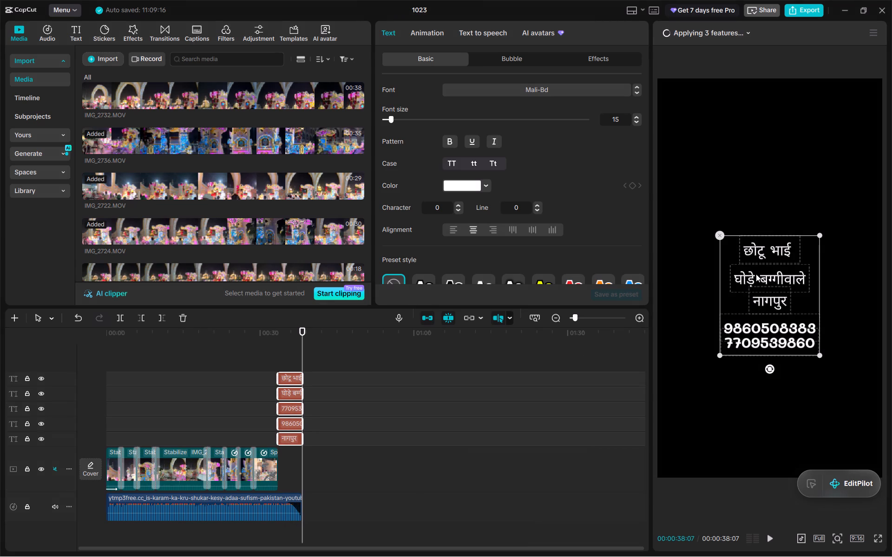
left_click_drag(764, 279, 765, 274)
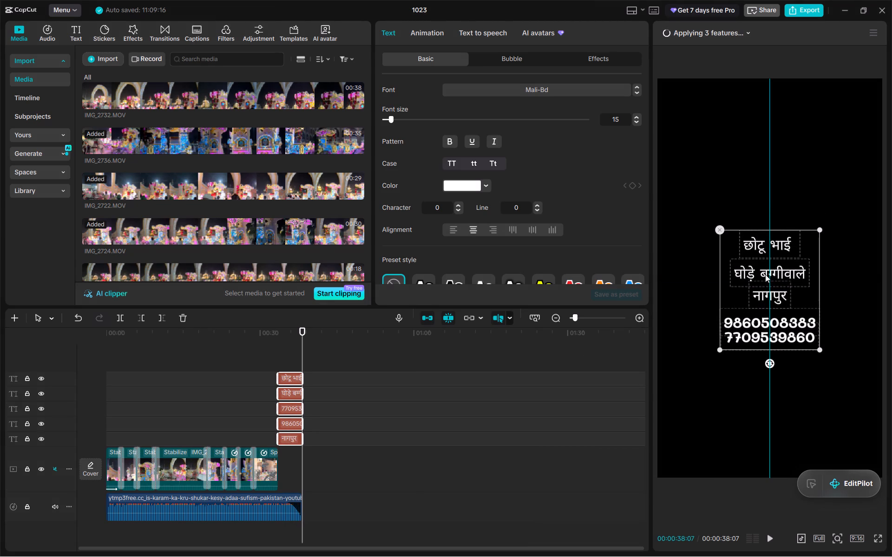
left_click_drag(765, 274, 766, 260)
left_click(562, 414)
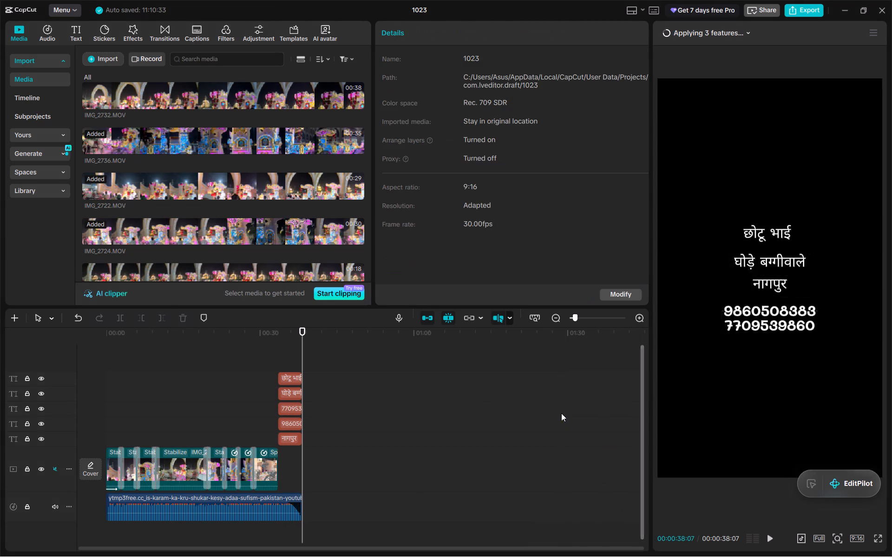
Select all five closing title clips together and open their entrance animation choices.
left_click(299, 363)
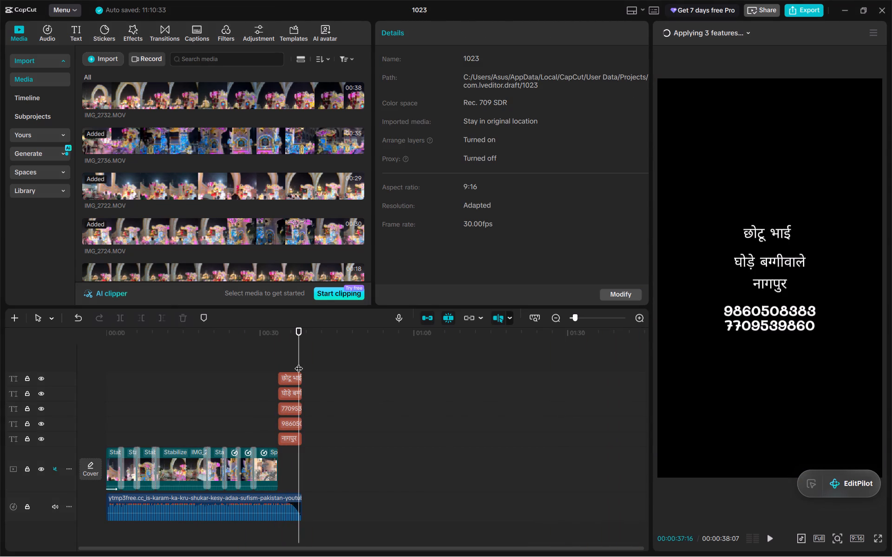
left_click(791, 322)
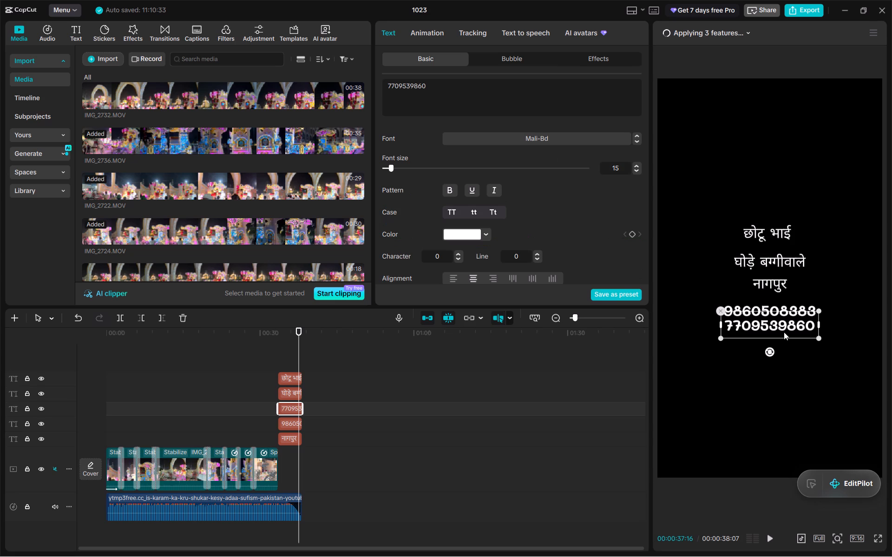
left_click(750, 374)
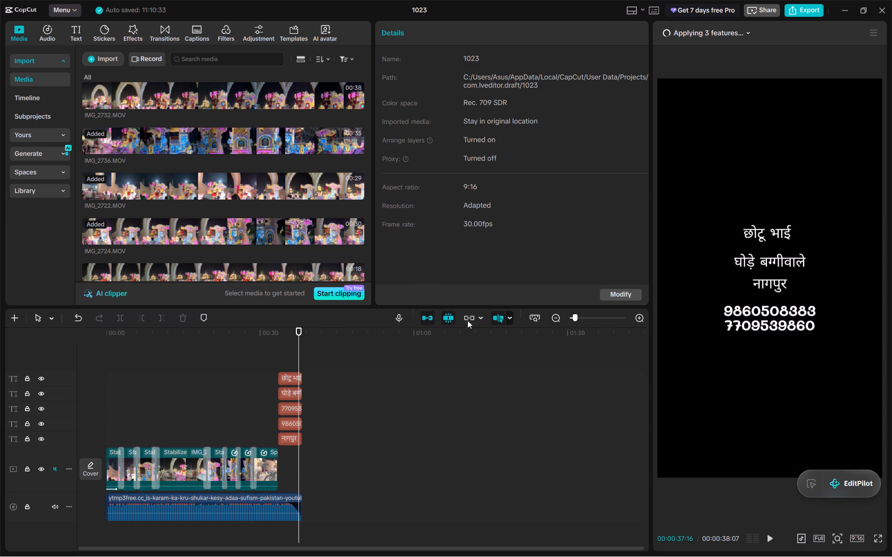
left_click_drag(301, 355, 289, 409)
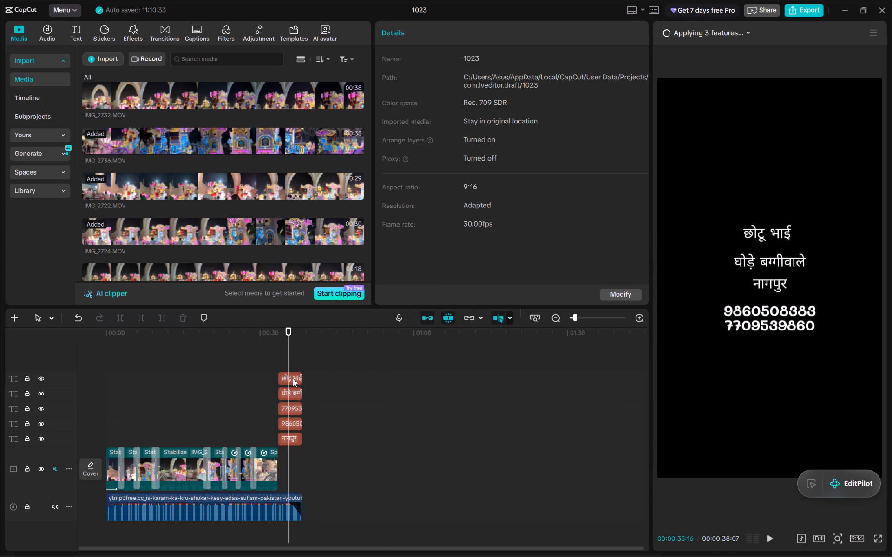
left_click(293, 378)
left_click_drag(304, 360, 277, 430)
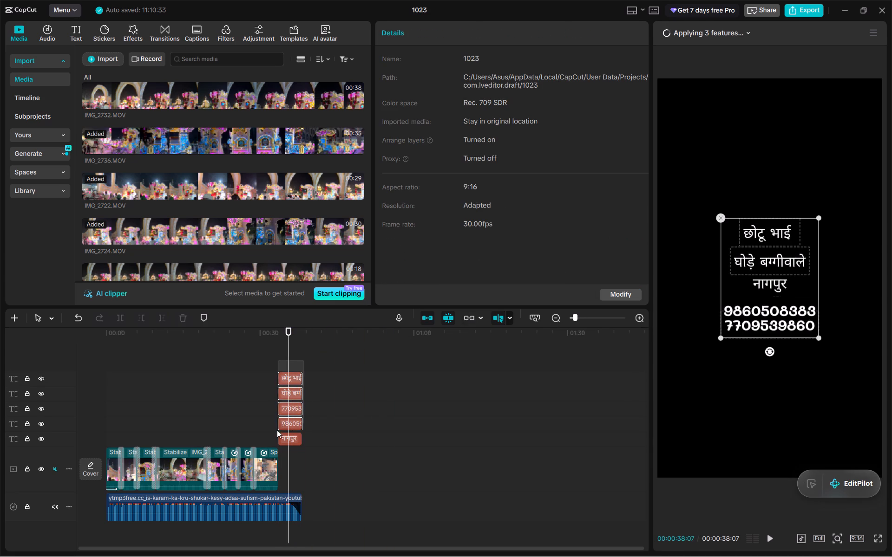
left_click_drag(277, 430, 282, 445)
left_click(435, 34)
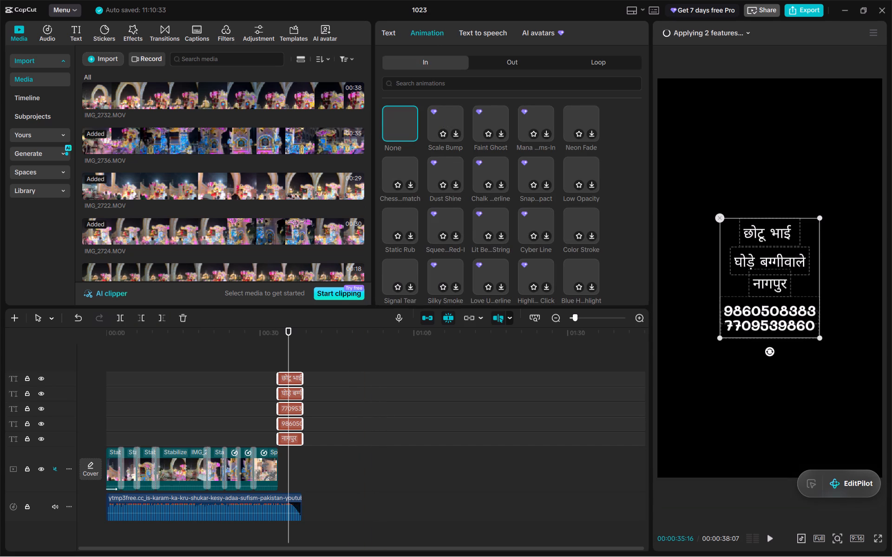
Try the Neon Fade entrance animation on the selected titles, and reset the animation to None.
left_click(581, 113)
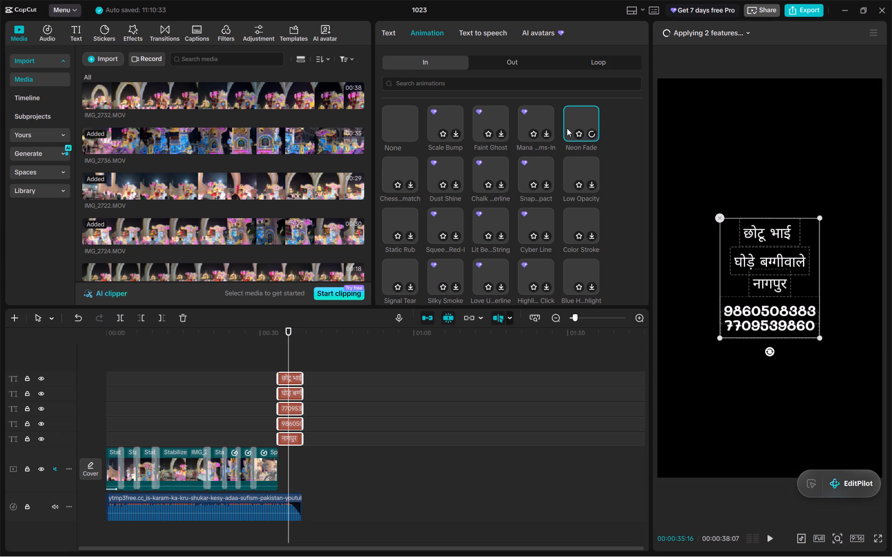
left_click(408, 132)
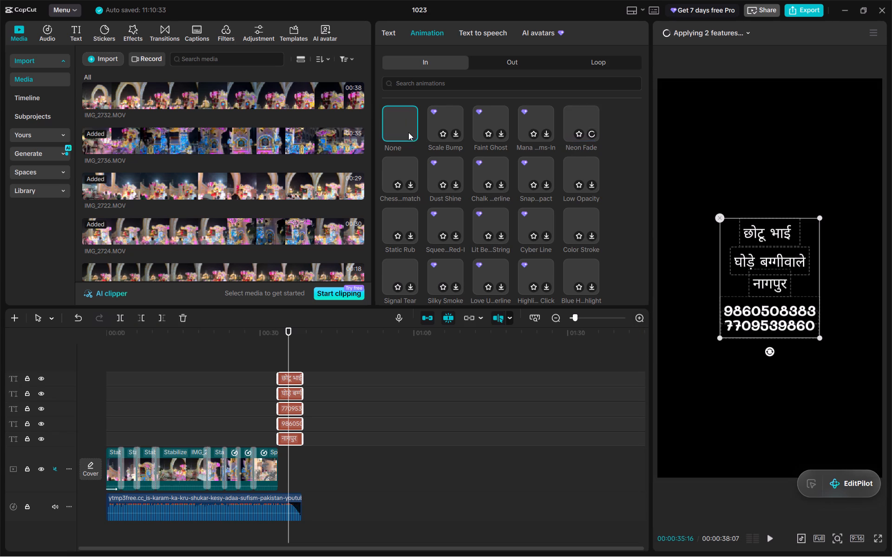
Look through the loop and exit text animations, and search the entrance animations for "fade".
left_click(611, 56)
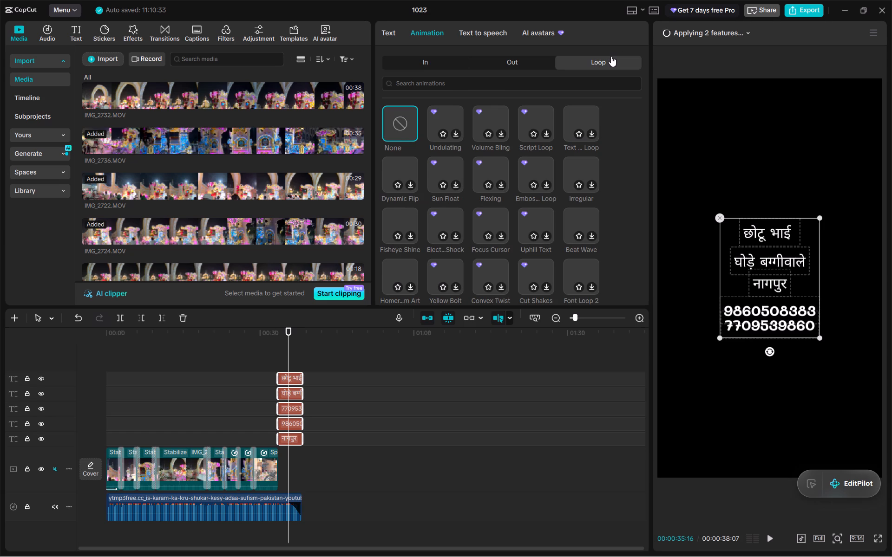
left_click(507, 56)
left_click(454, 65)
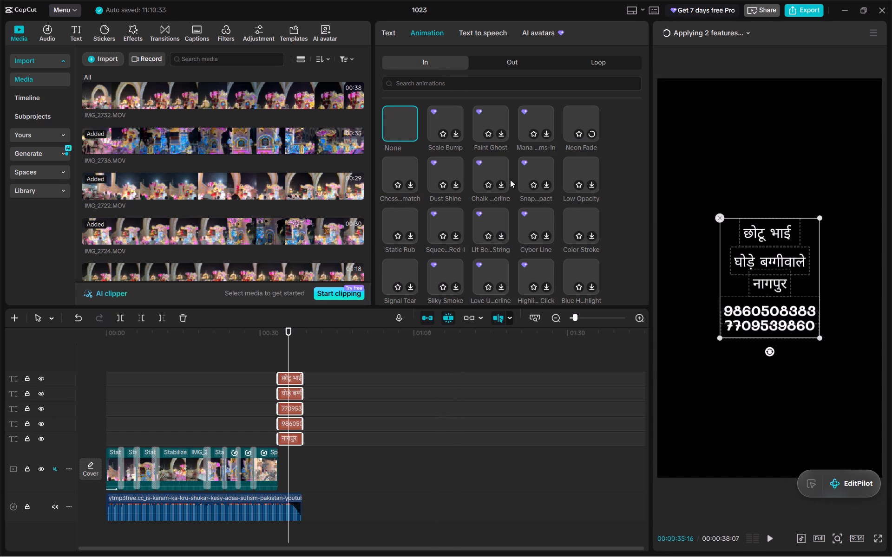
left_click(503, 85)
type("fade")
key("Return")
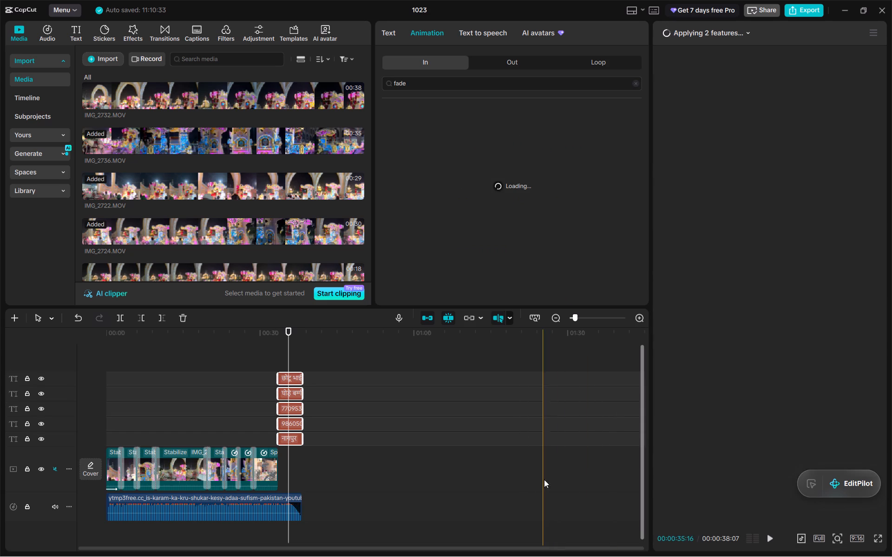
Switch to another application.
left_click(484, 540)
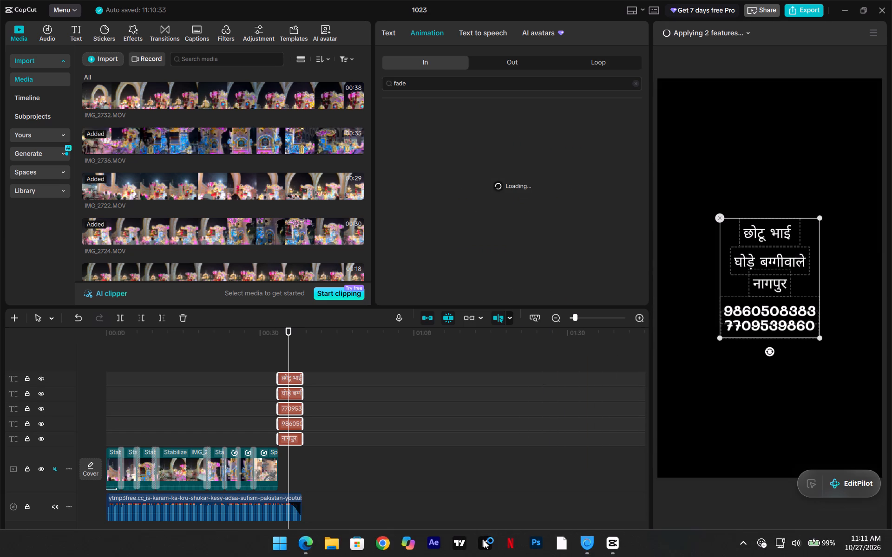
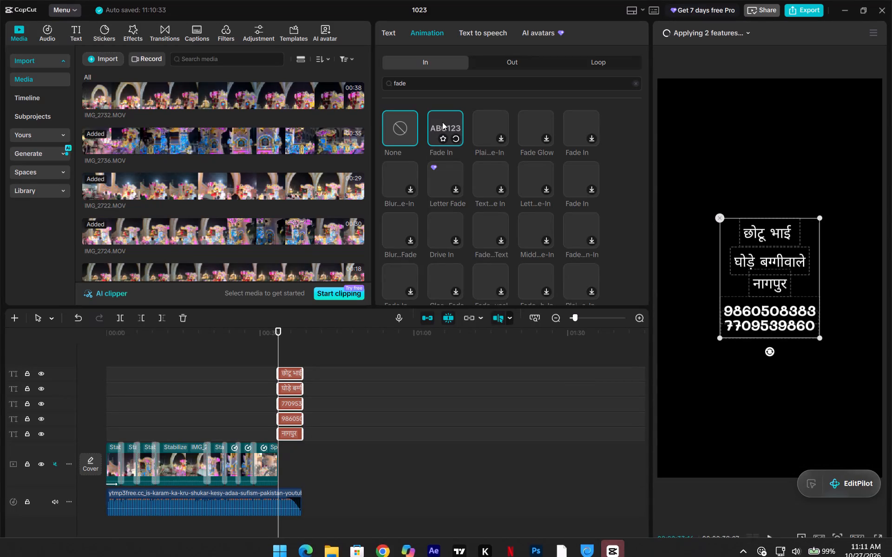
Apply the Fade In entrance animation to the selected closing titles with a 1.0 s duration and play back the ending.
left_click(536, 124)
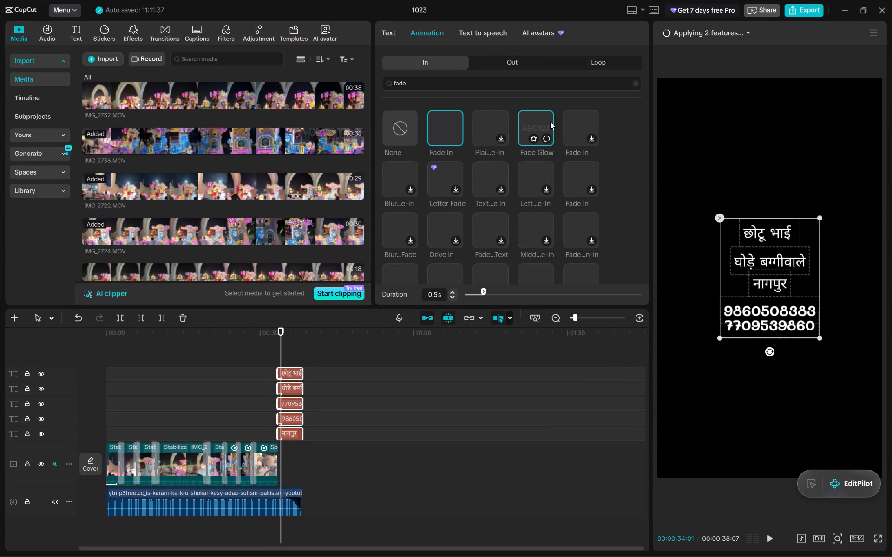
left_click(453, 126)
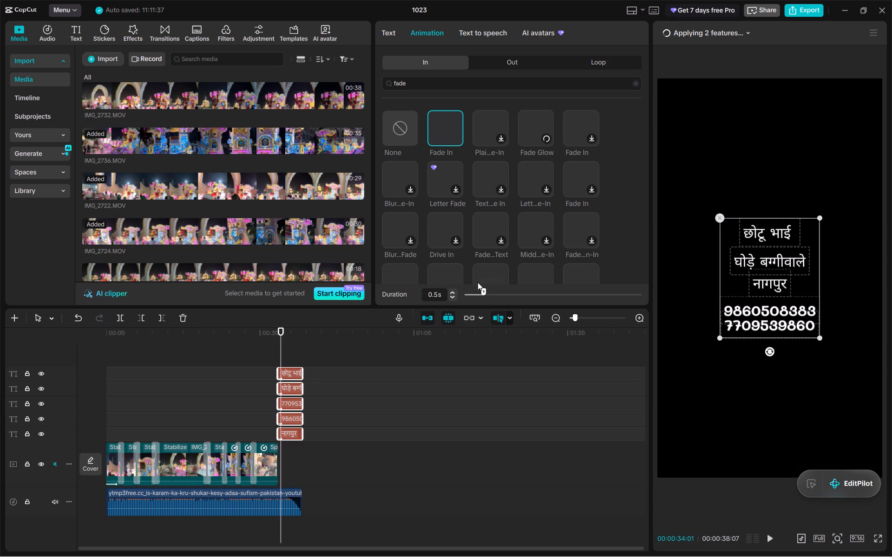
left_click_drag(484, 292, 502, 289)
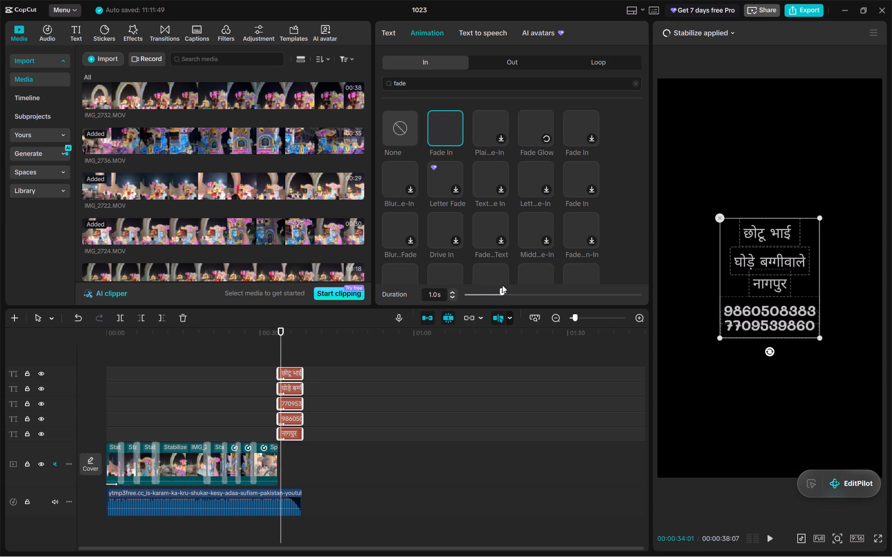
left_click_drag(282, 347, 274, 347)
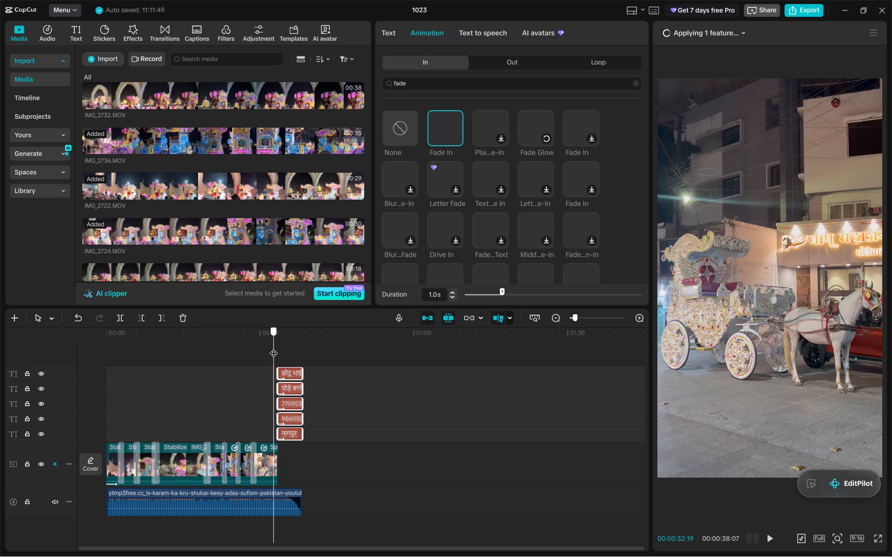
left_click_drag(274, 347, 273, 347)
key("space")
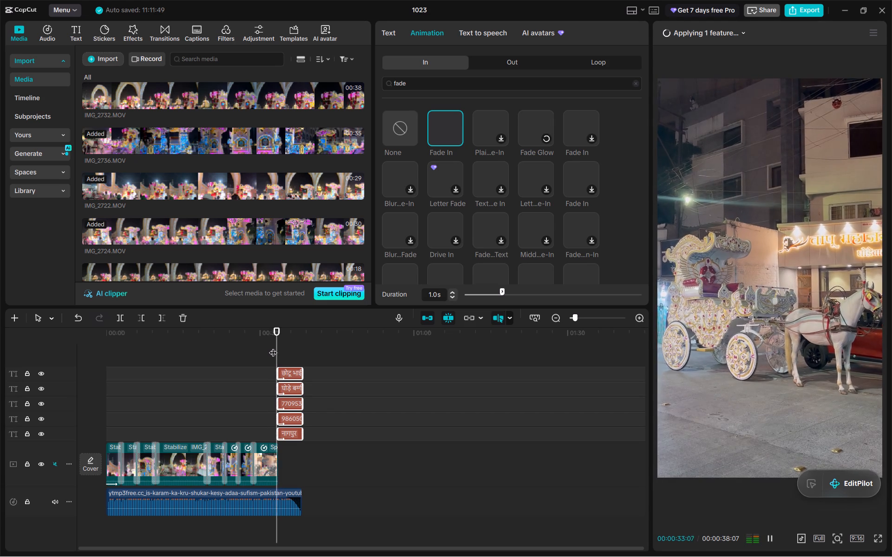
Apply the Smoke exit animation to the last video clip and play back its transition into the closing titles.
left_click(274, 464)
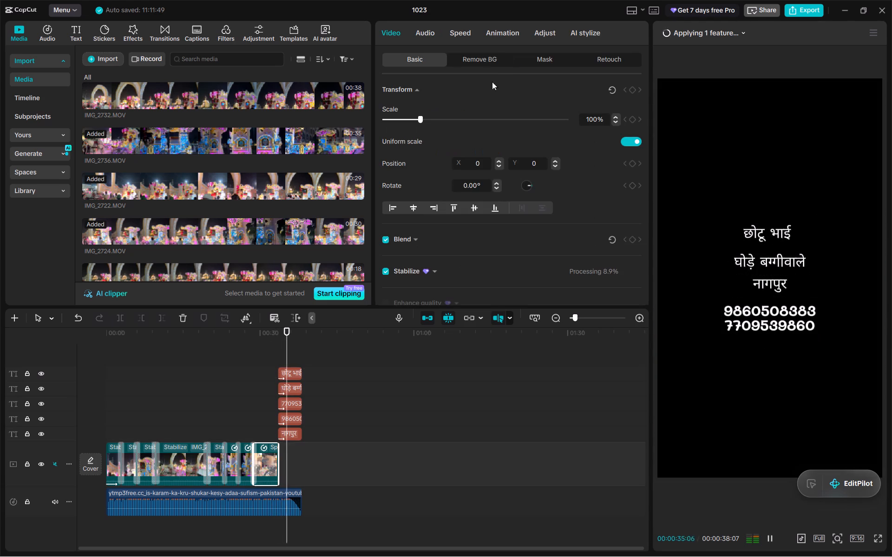
left_click(501, 37)
left_click(536, 59)
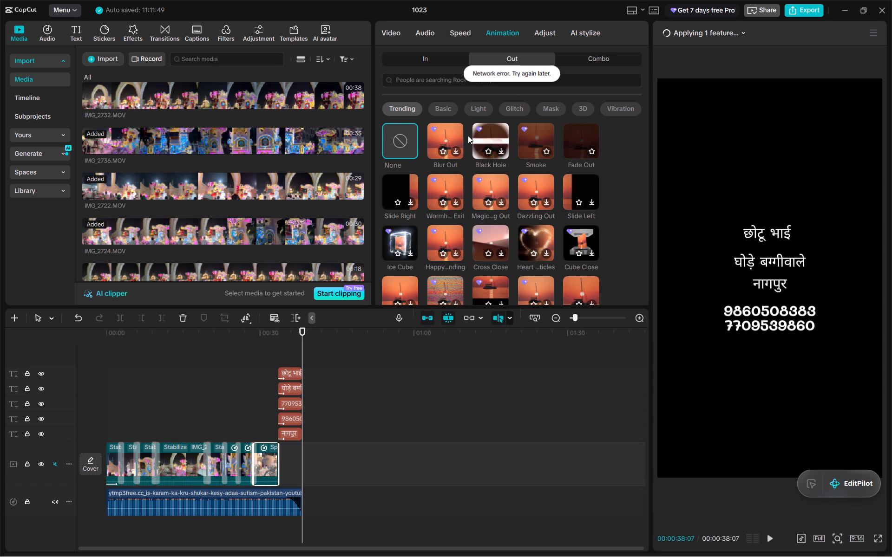
left_click(453, 138)
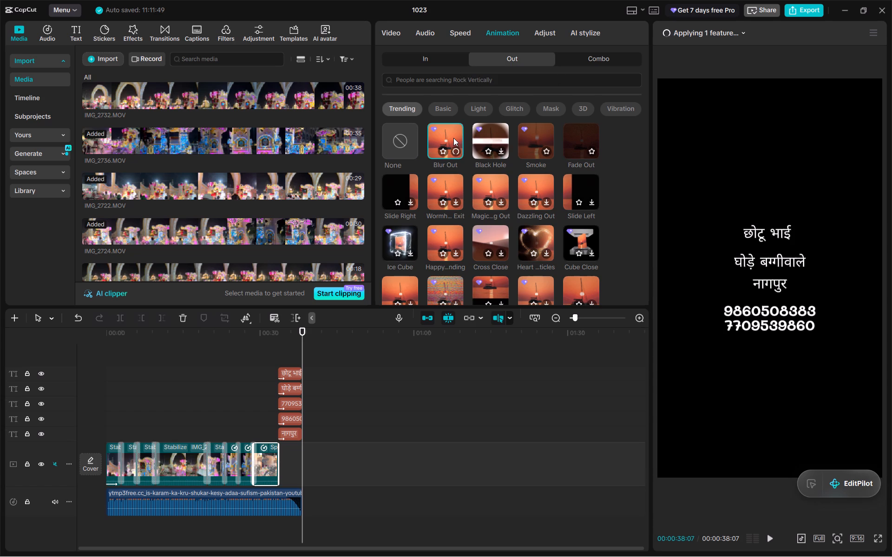
left_click(531, 135)
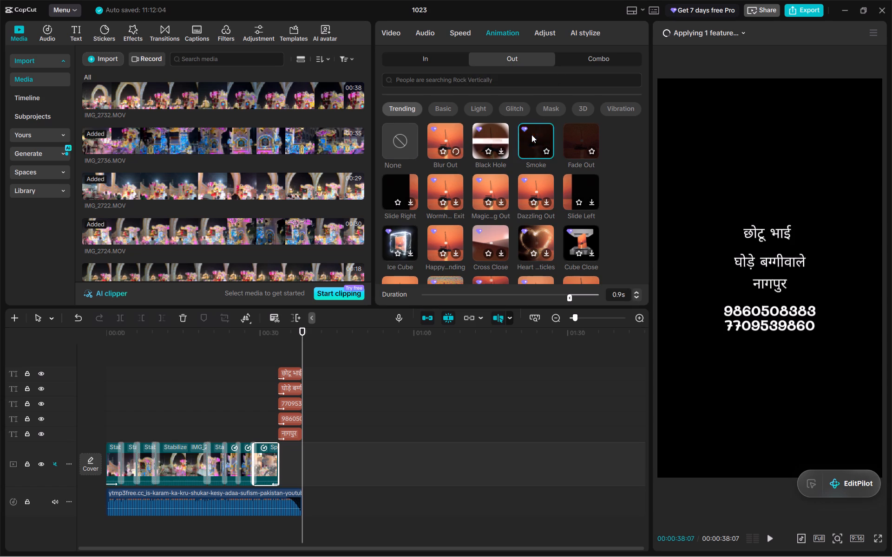
left_click(266, 349)
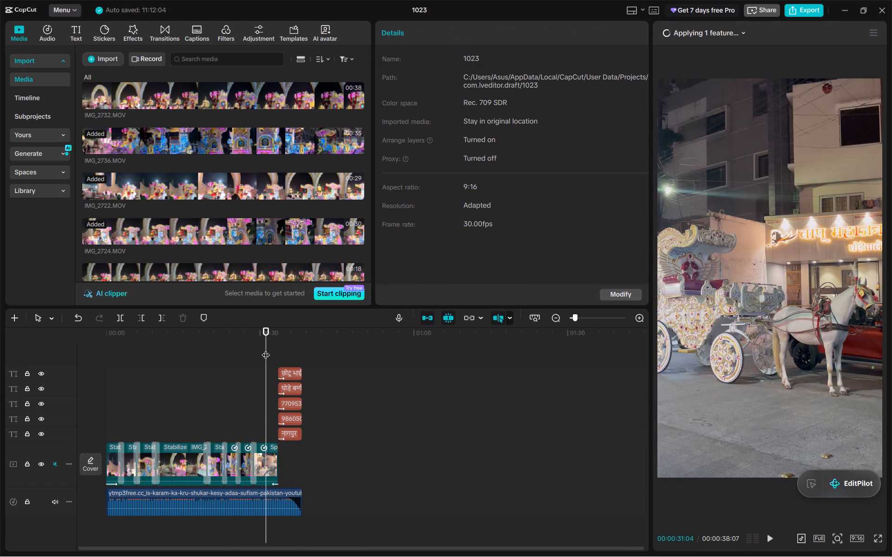
key("space")
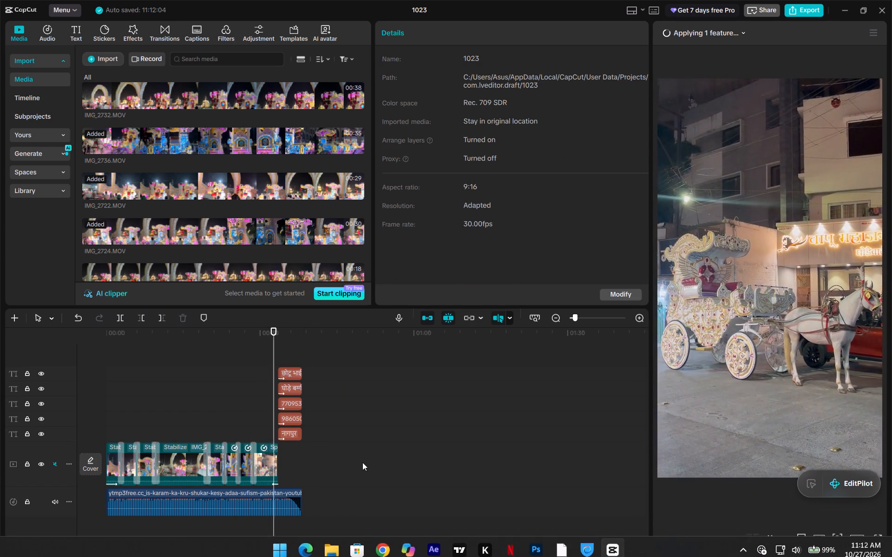
key("space")
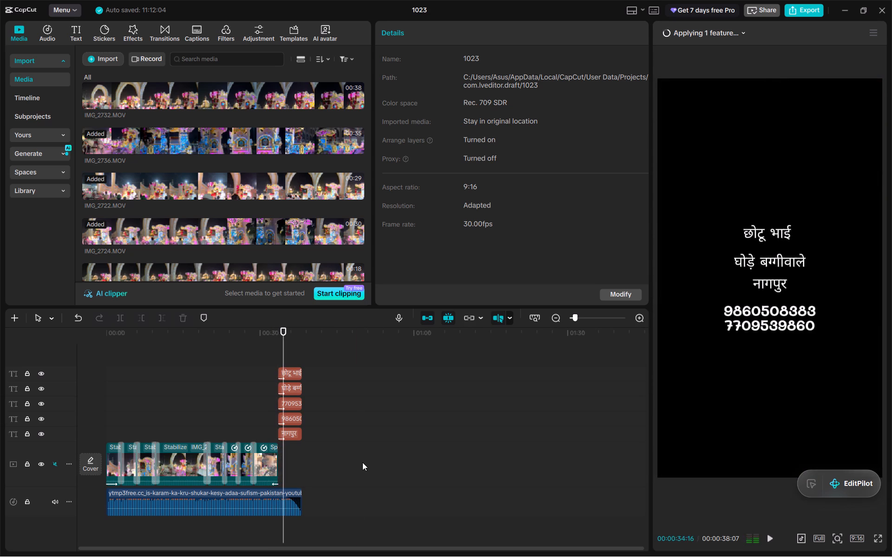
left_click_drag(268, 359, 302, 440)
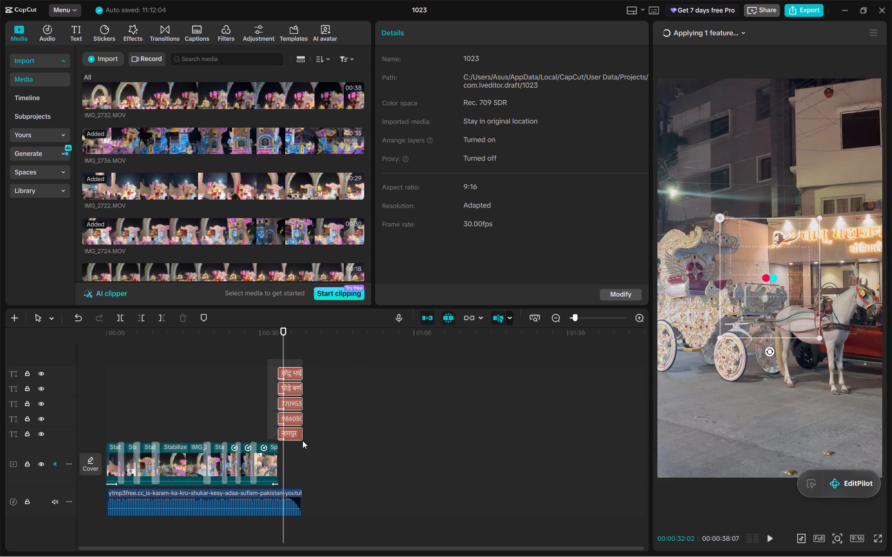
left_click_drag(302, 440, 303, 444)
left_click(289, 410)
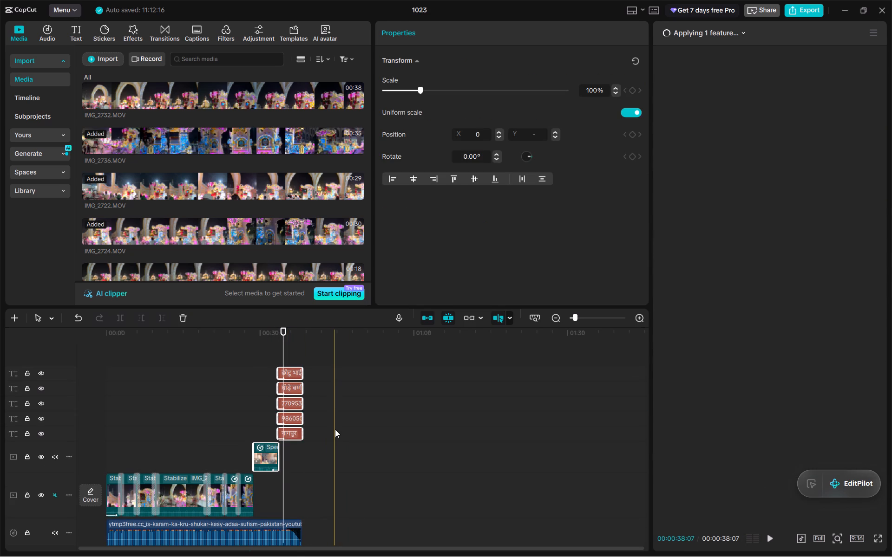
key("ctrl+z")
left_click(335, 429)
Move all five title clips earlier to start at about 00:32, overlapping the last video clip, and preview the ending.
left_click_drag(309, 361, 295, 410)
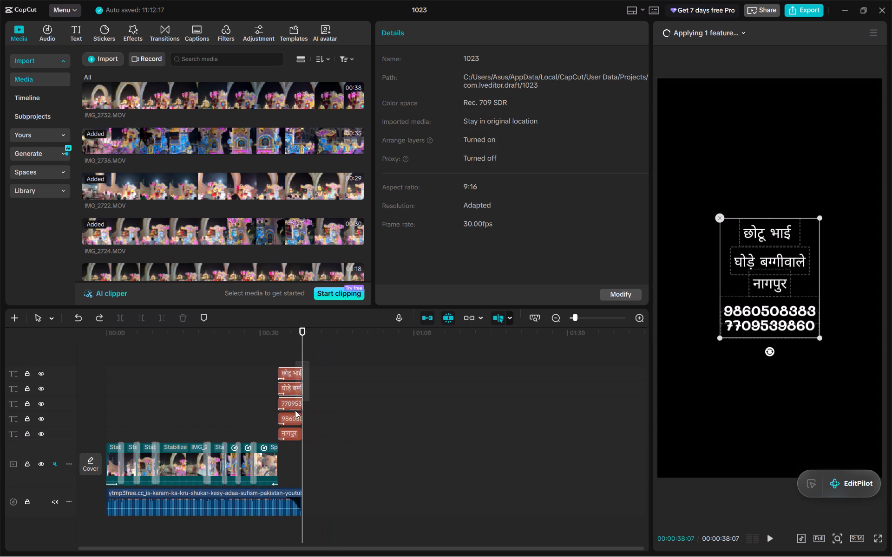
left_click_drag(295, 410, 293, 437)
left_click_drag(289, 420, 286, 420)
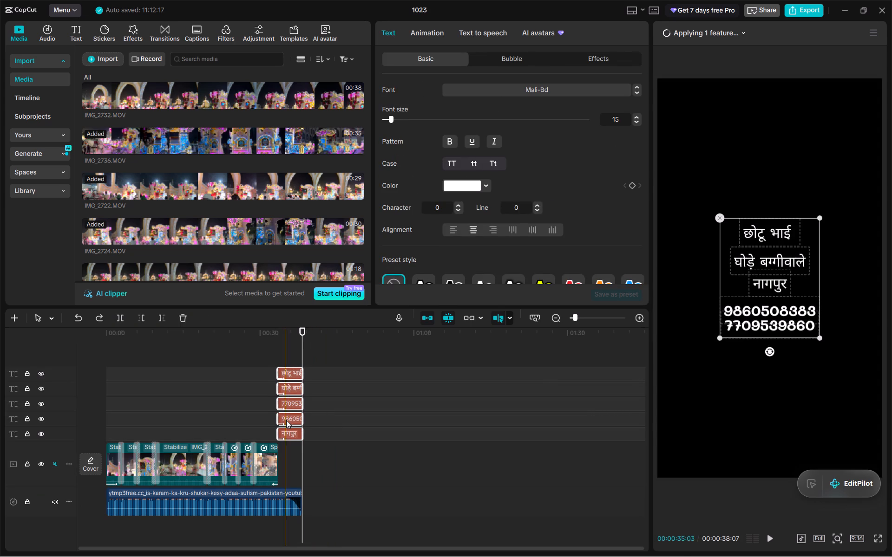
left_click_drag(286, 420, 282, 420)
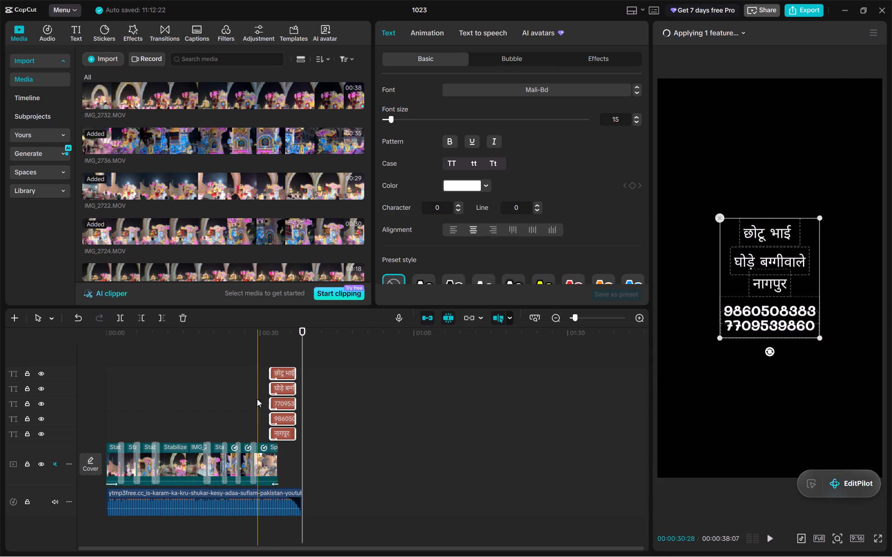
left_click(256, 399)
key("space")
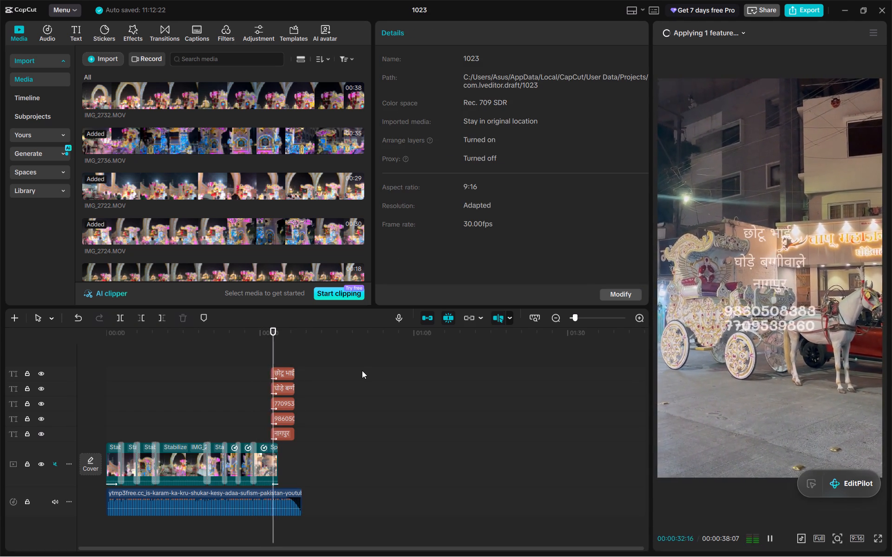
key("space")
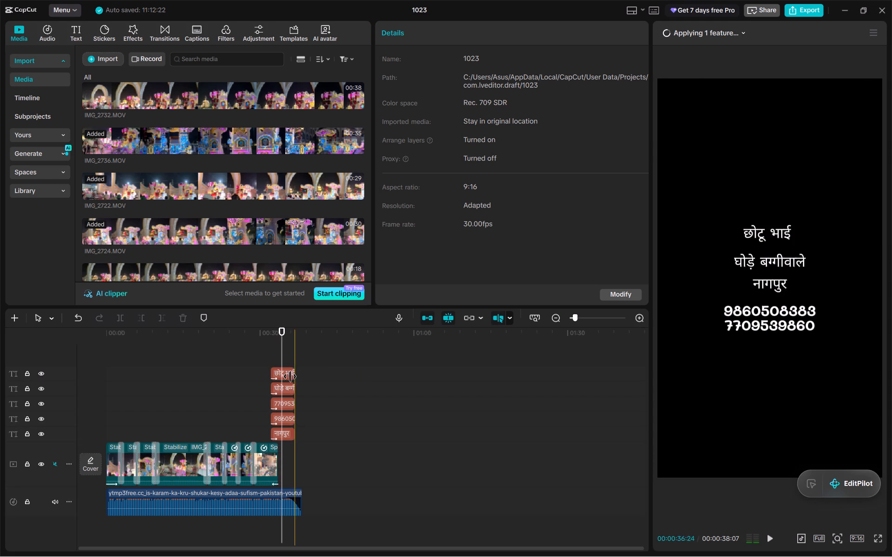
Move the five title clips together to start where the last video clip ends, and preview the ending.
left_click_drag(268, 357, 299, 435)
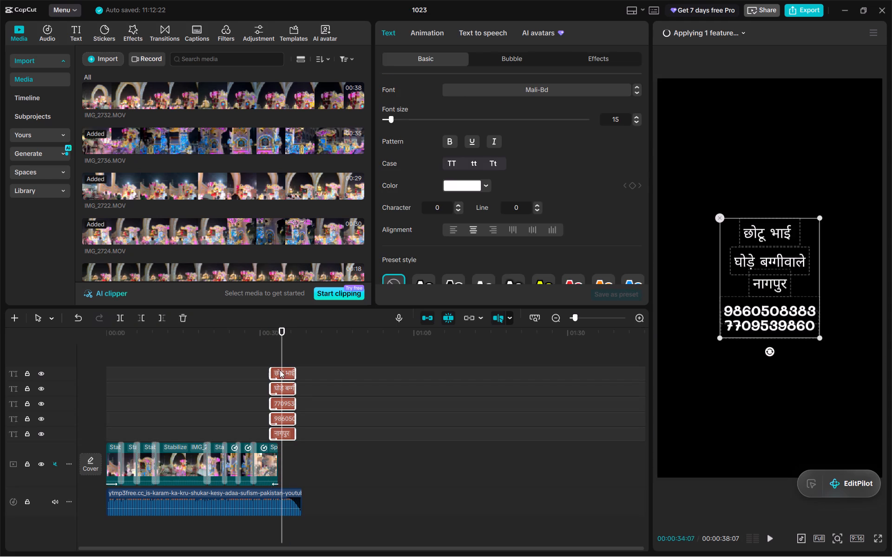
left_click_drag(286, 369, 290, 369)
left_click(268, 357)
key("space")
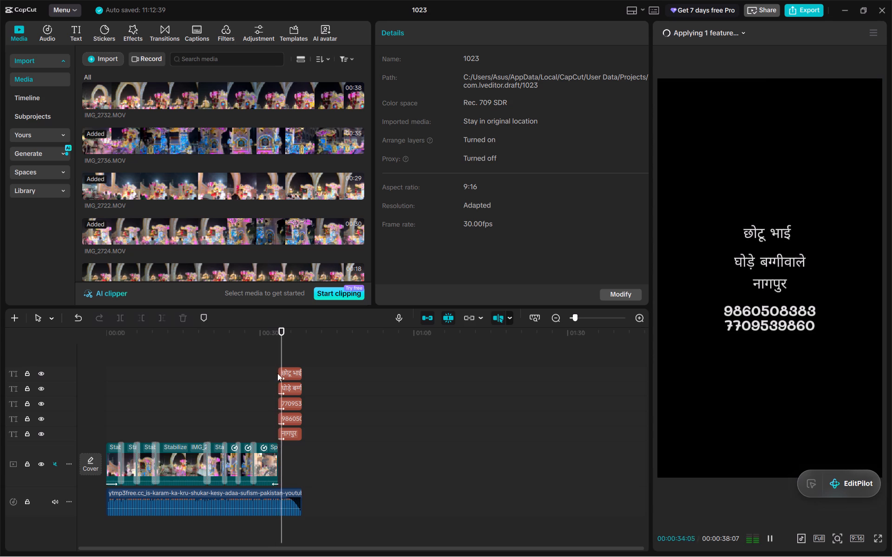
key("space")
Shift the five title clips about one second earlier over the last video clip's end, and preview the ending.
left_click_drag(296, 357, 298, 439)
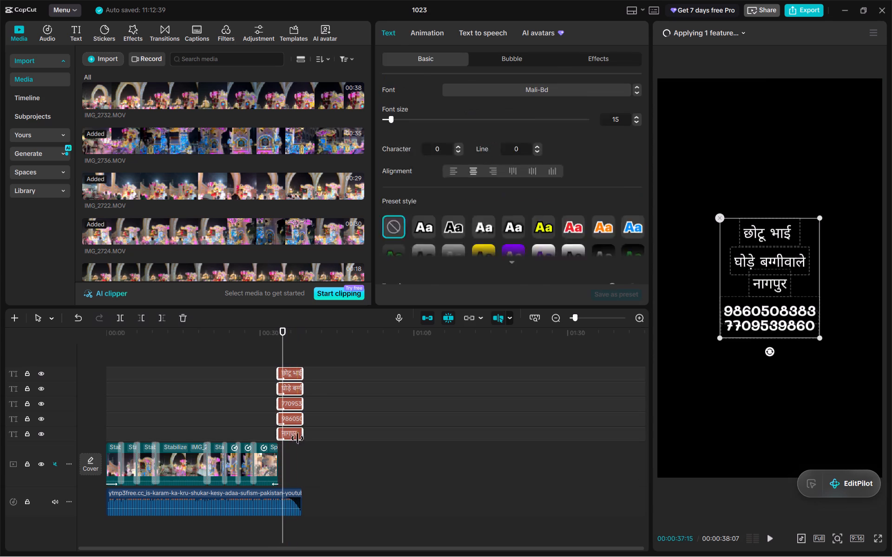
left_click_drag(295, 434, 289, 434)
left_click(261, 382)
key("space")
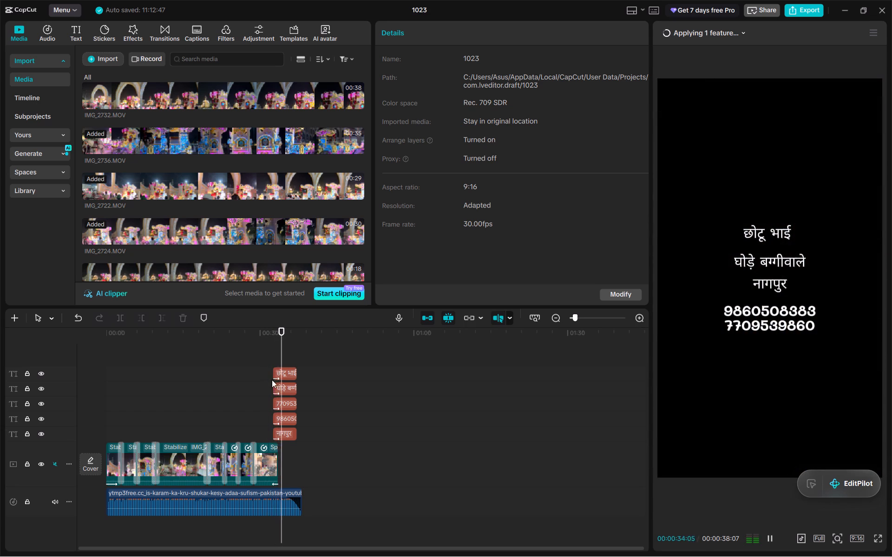
Shift the five title clips slightly later to start at about 00:33 during the last video clip's exit, and preview the transition.
left_click_drag(577, 323, 590, 320)
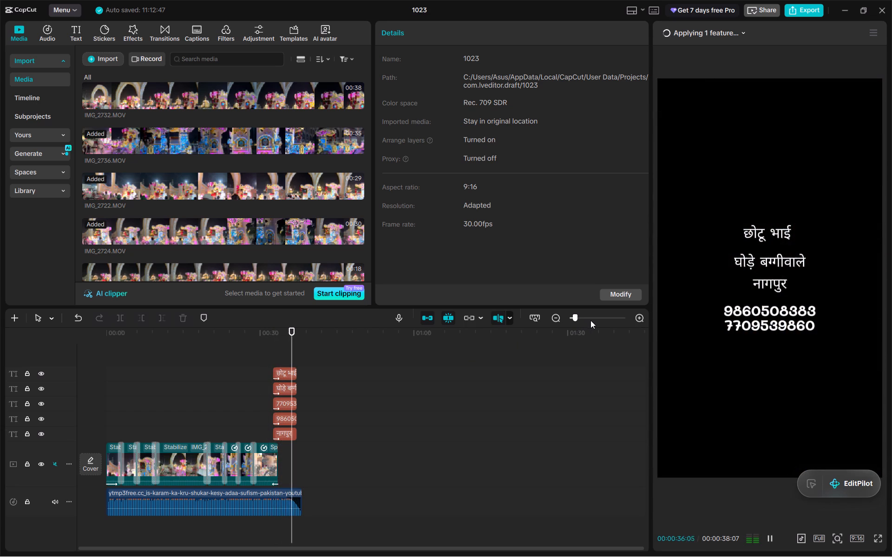
left_click_drag(590, 320, 593, 320)
left_click_drag(586, 319, 591, 318)
key("space")
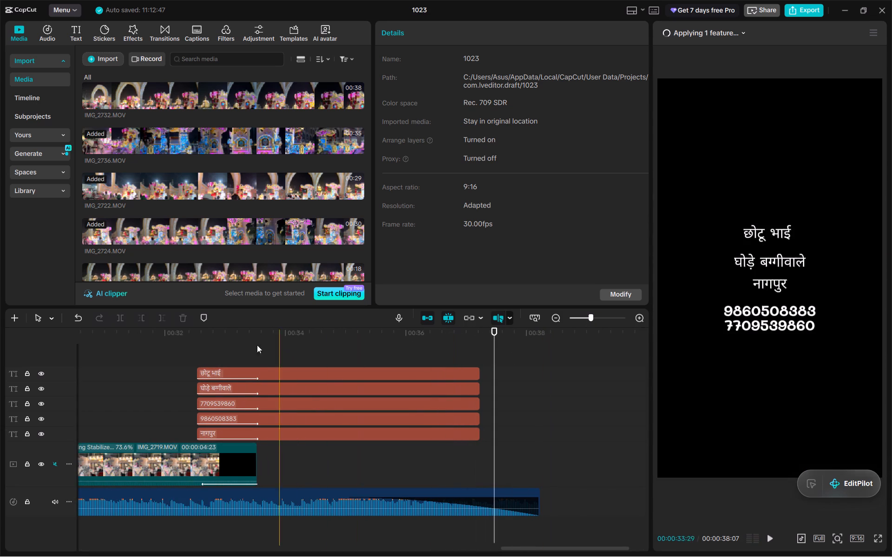
left_click_drag(204, 359, 260, 434)
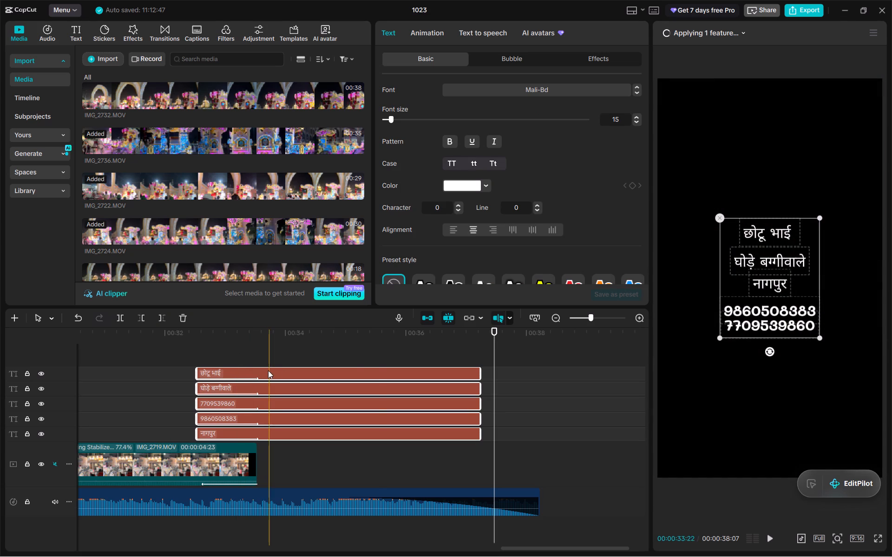
left_click_drag(496, 330, 253, 378)
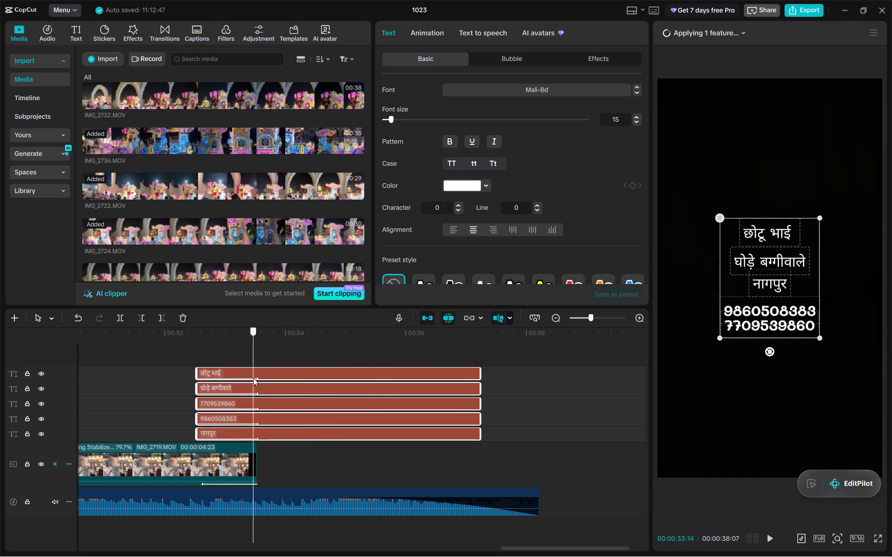
left_click_drag(253, 378, 256, 378)
left_click_drag(289, 368, 306, 368)
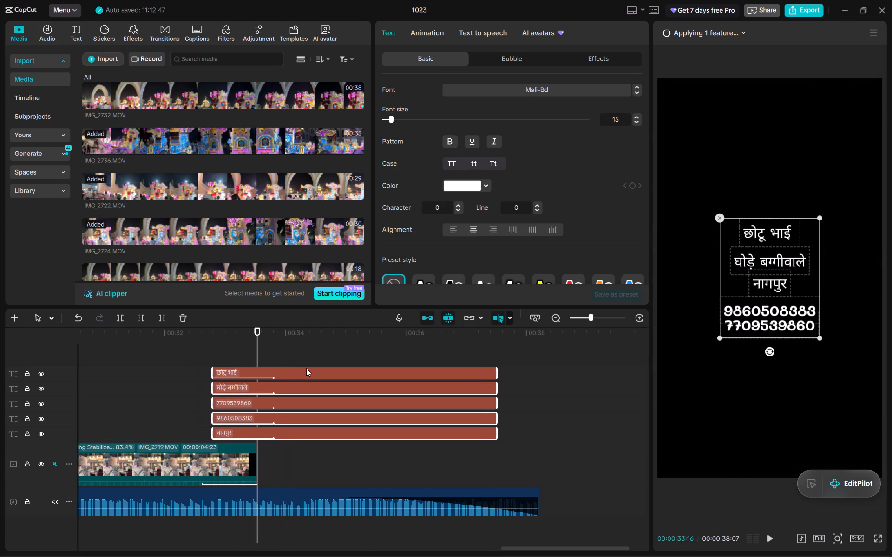
left_click_drag(306, 368, 316, 369)
left_click_drag(257, 337, 144, 350)
key("space")
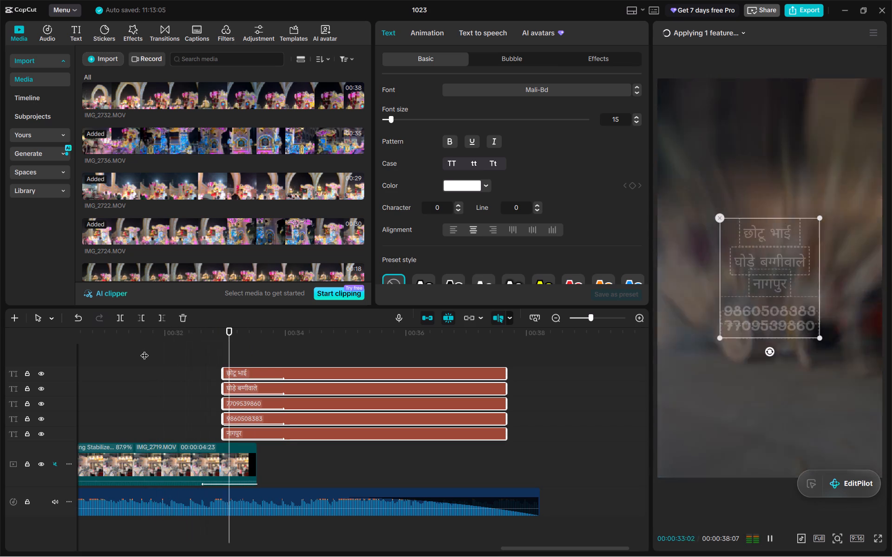
key("space")
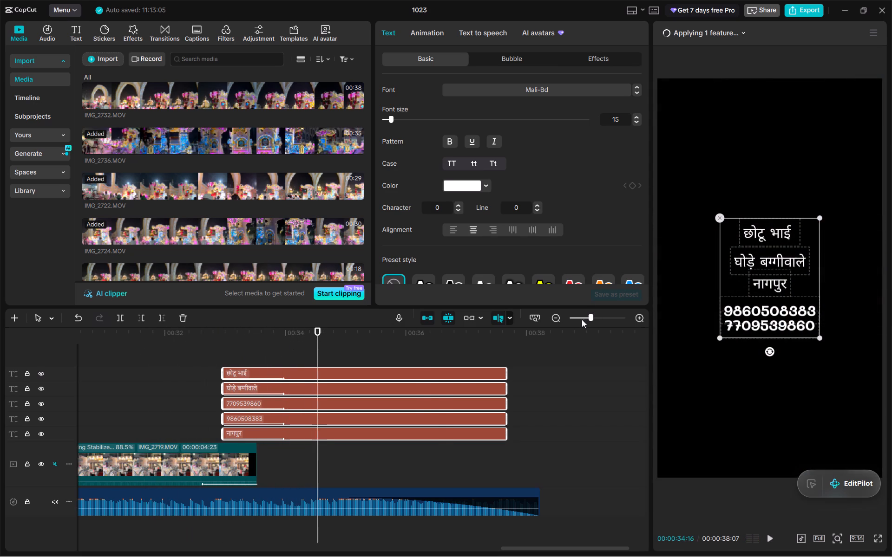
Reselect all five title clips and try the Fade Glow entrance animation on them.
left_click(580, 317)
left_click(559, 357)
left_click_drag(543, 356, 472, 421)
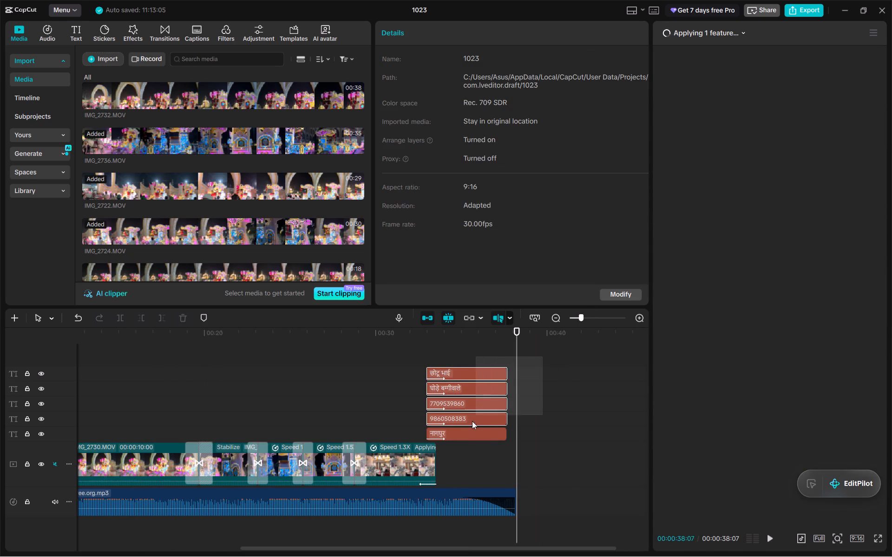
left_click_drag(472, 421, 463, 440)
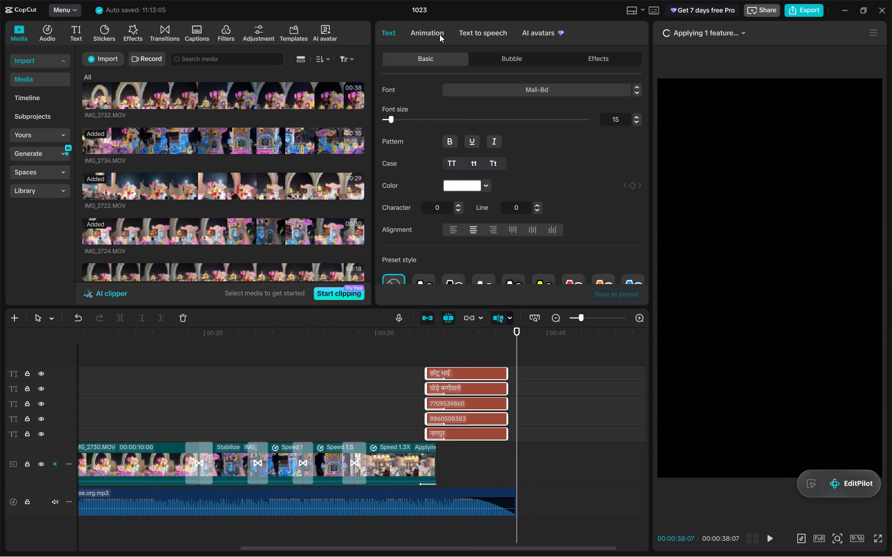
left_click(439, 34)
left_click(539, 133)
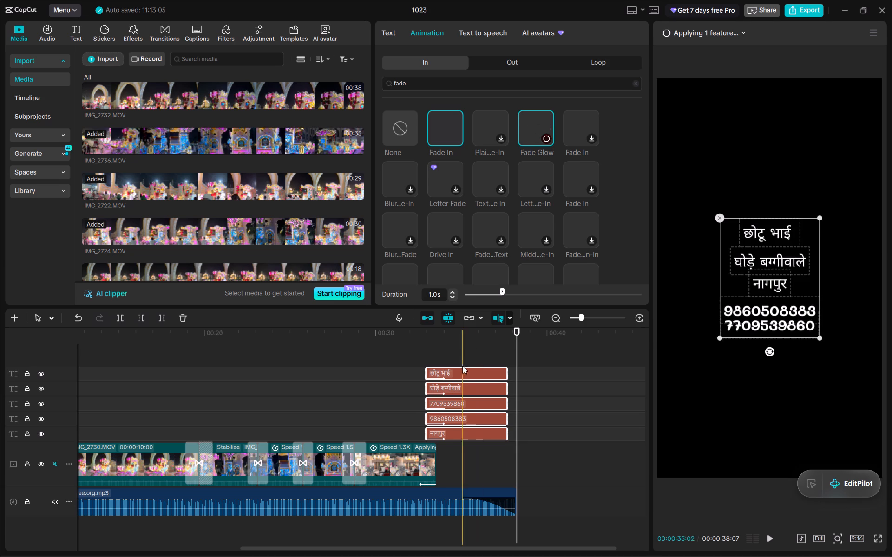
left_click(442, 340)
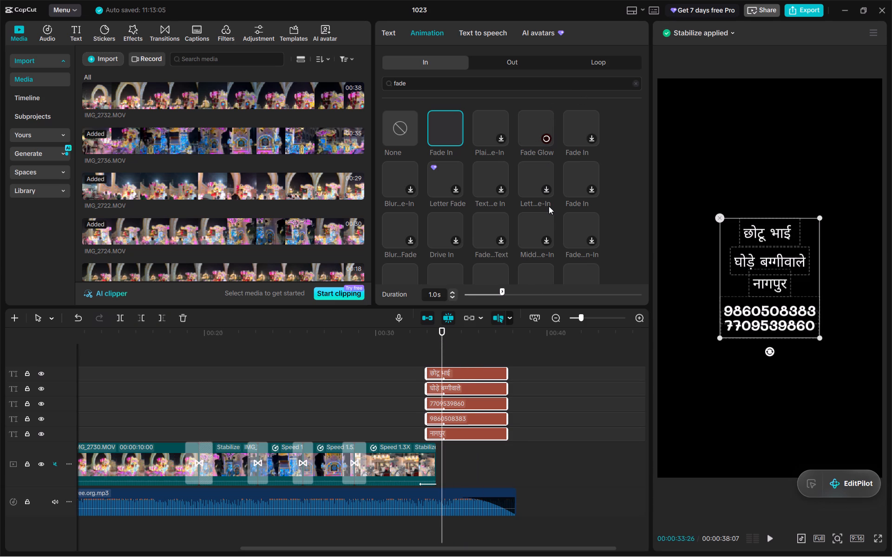
Browse the entrance and exit text animations available for the five selected title clips.
left_click(509, 67)
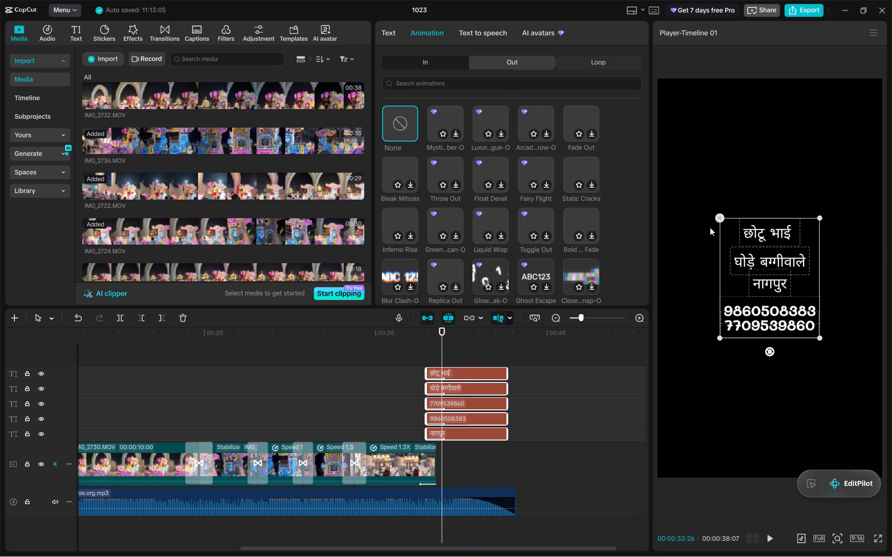
left_click(416, 61)
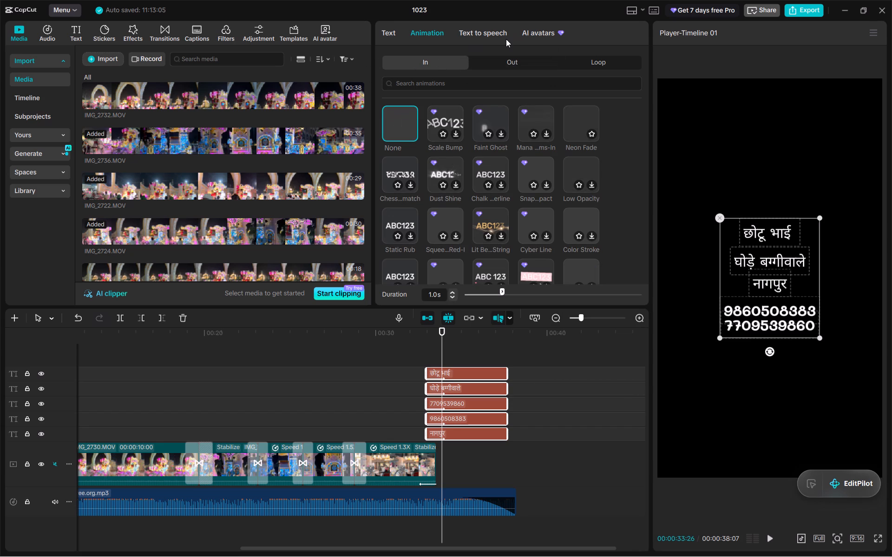
left_click(511, 65)
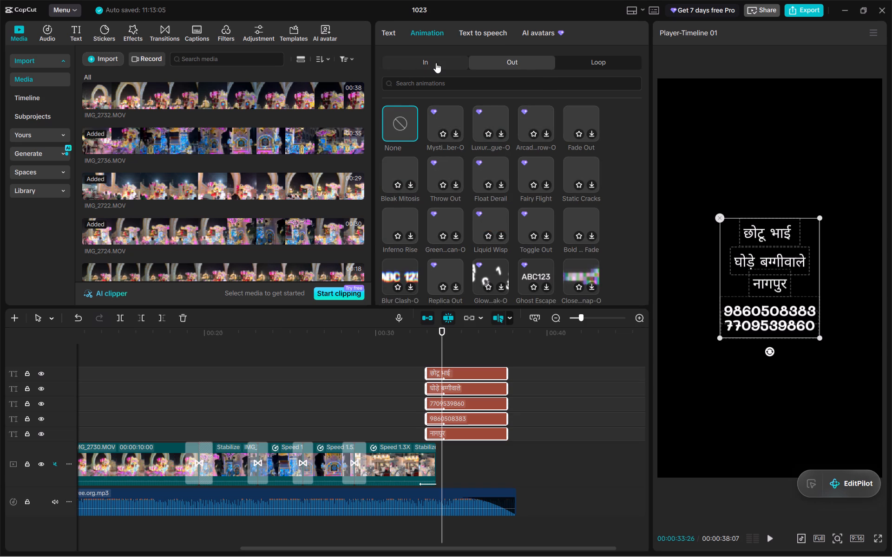
left_click(436, 63)
left_click(515, 65)
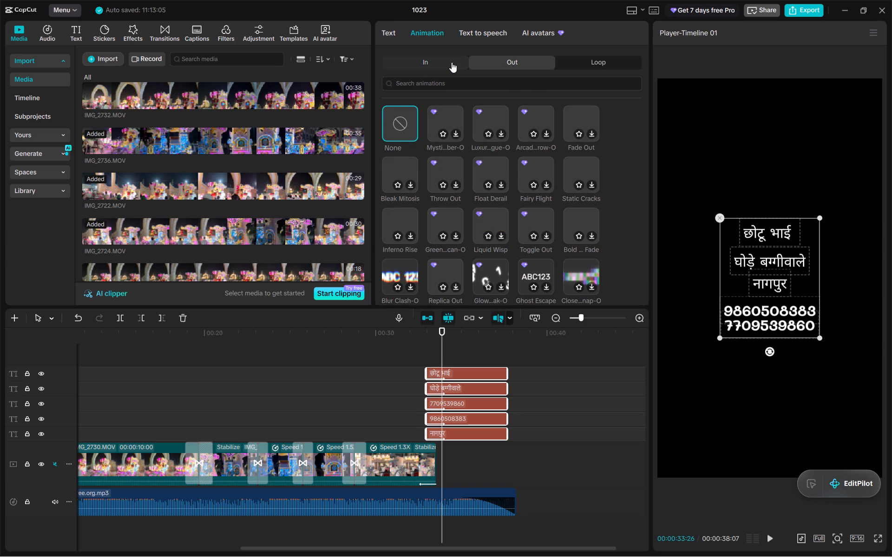
left_click(452, 62)
left_click(530, 67)
left_click(447, 66)
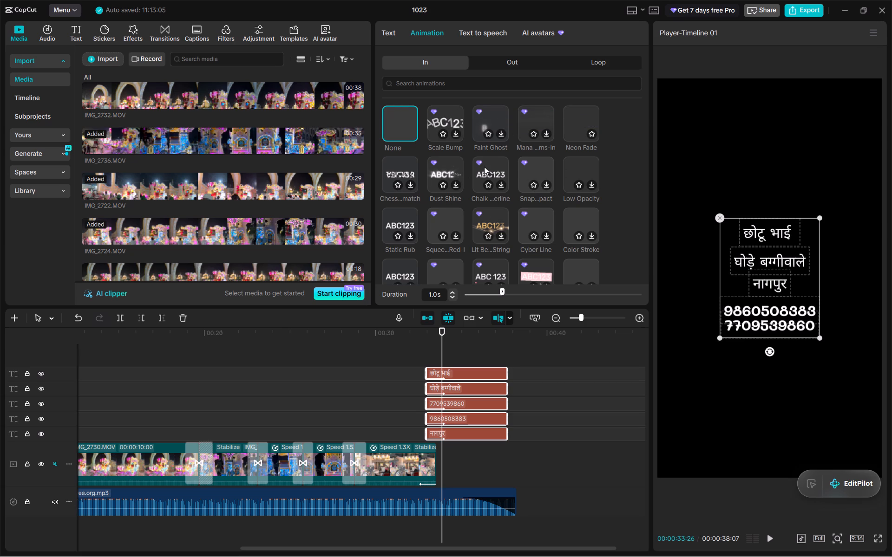
scroll(492, 193, "down", 1)
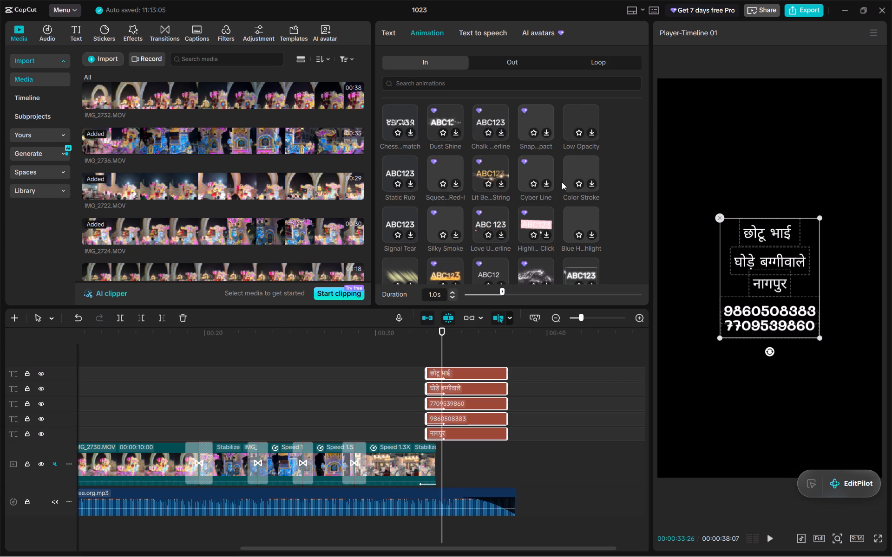
scroll(568, 211, "down", 2)
scroll(568, 211, "up", 4)
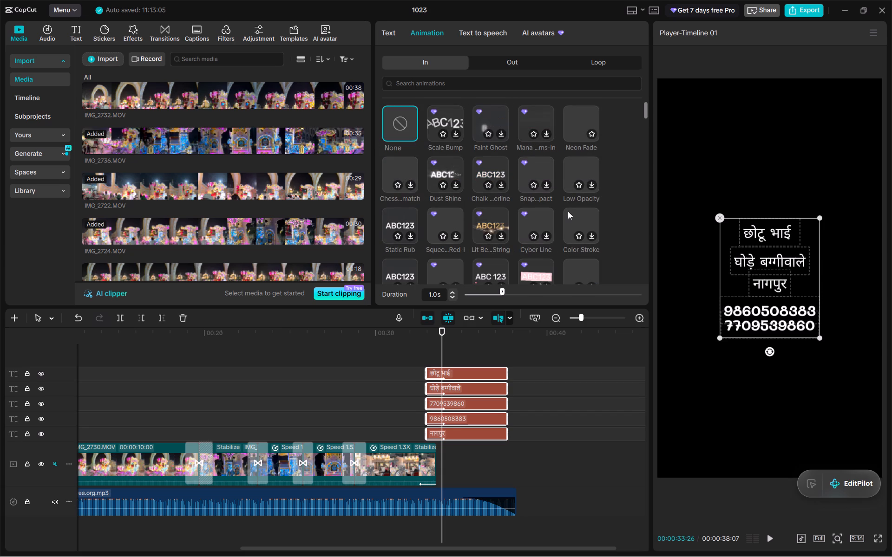
scroll(568, 211, "up", 2)
scroll(568, 211, "down", 3)
scroll(568, 211, "up", 6)
left_click(498, 66)
left_click(456, 64)
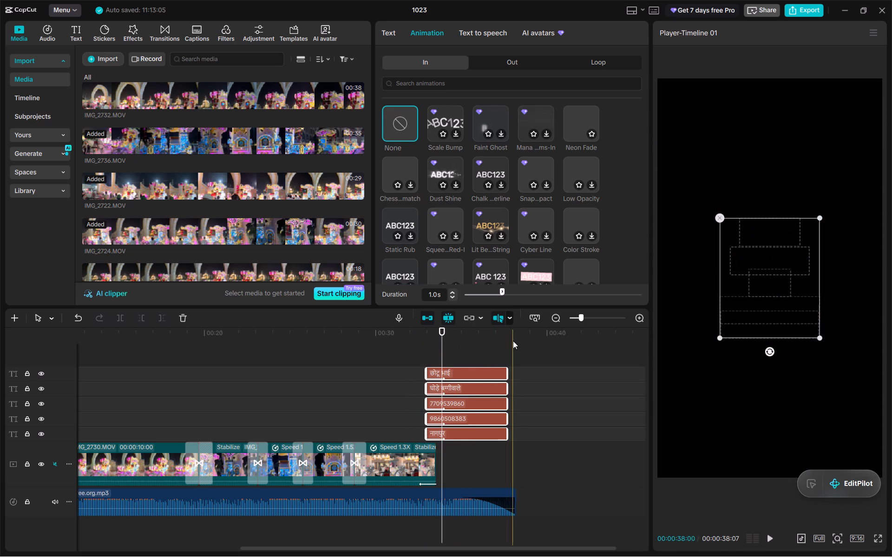
Reselect the five title clips and extend their ends together to the end of the music at 00:38:07.
left_click(518, 365)
left_click_drag(516, 338, 500, 415)
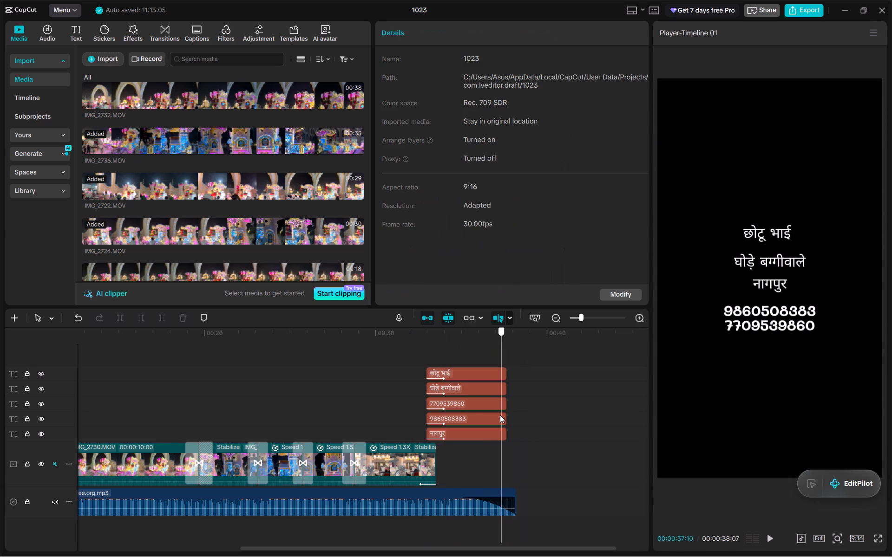
left_click_drag(500, 415, 492, 431)
left_click_drag(519, 353, 498, 442)
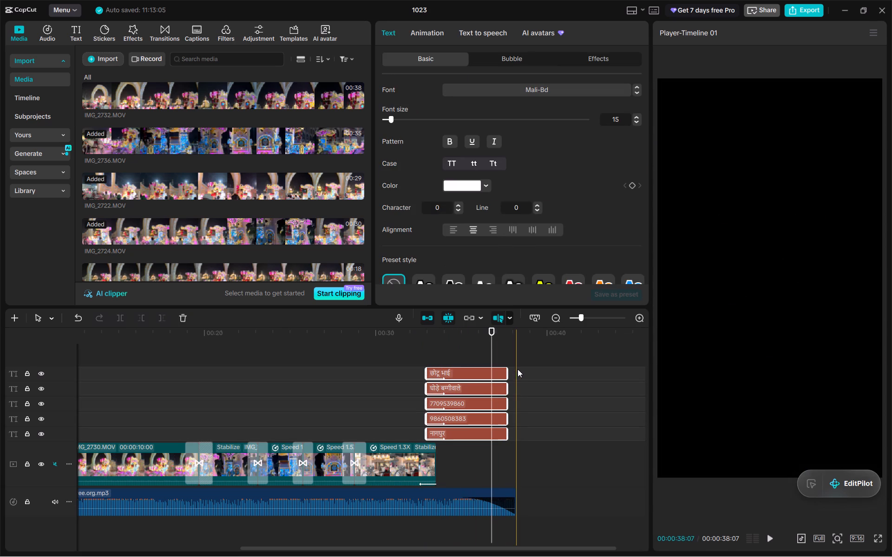
left_click_drag(508, 371, 518, 369)
left_click(530, 348)
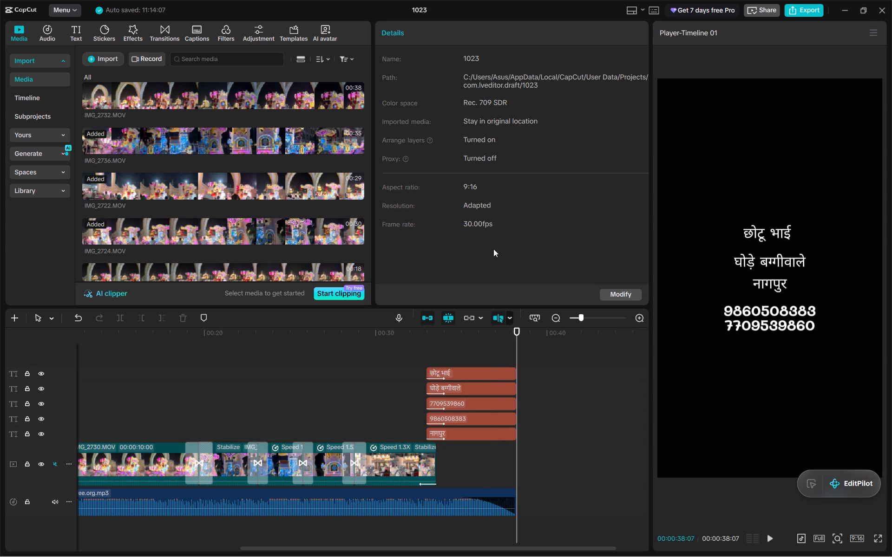
Play the video from the beginning to about 00:11 to review the opening clips.
left_click_drag(518, 337, 404, 360)
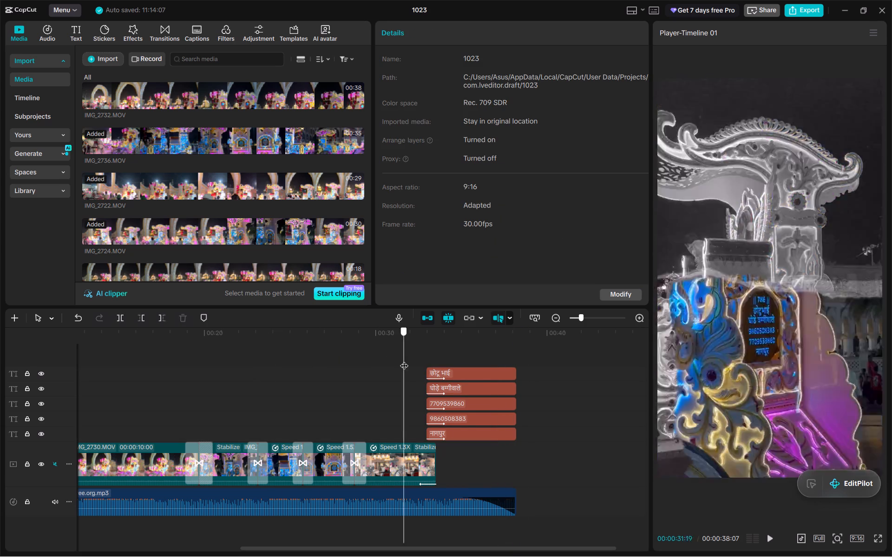
left_click_drag(404, 360, 0, 351)
left_click(576, 319)
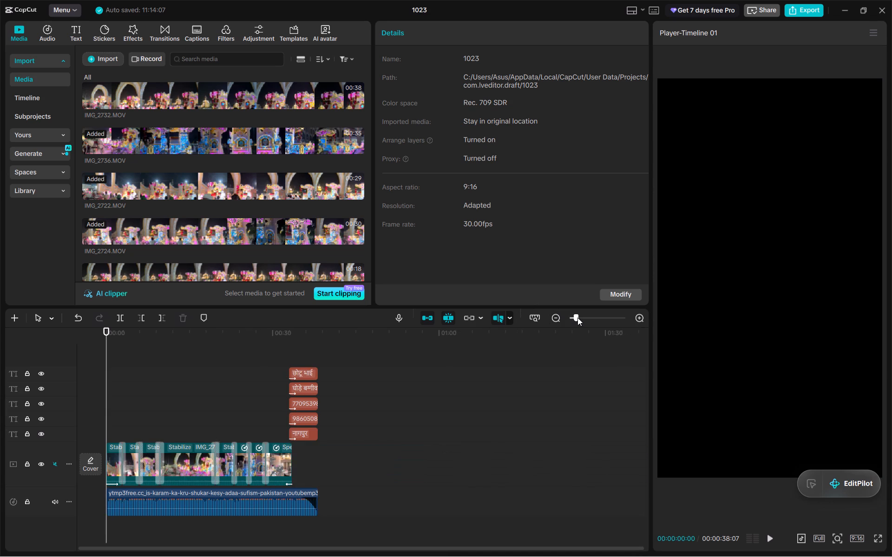
key("space")
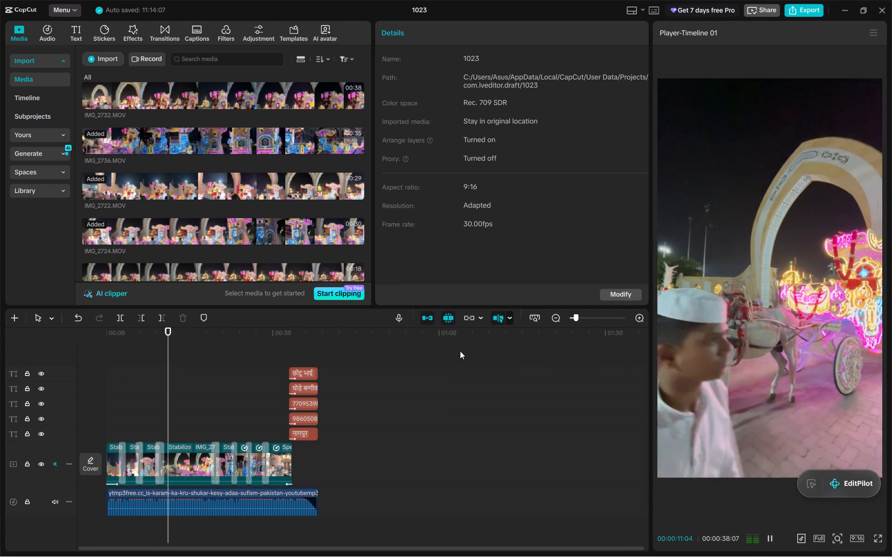
key("space")
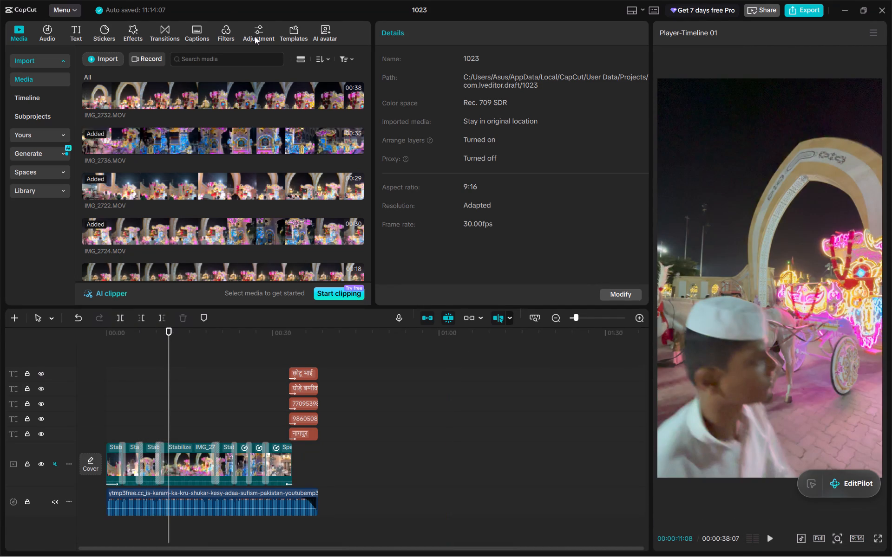
Compare the imported LUTs and add Cinematic V1 - Standard - (22).cube to the timeline as an adjustment layer.
left_click(255, 36)
left_click(52, 98)
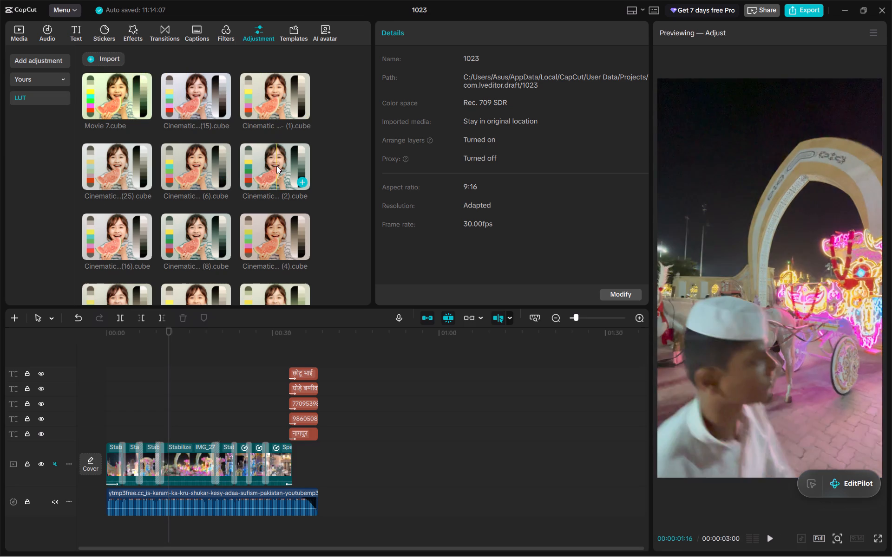
scroll(218, 197, "down", 4)
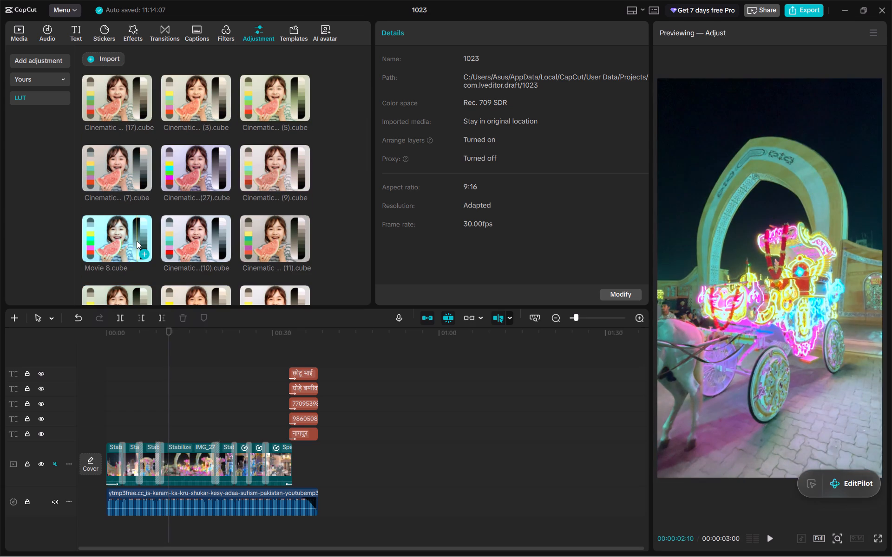
scroll(137, 241, "down", 3)
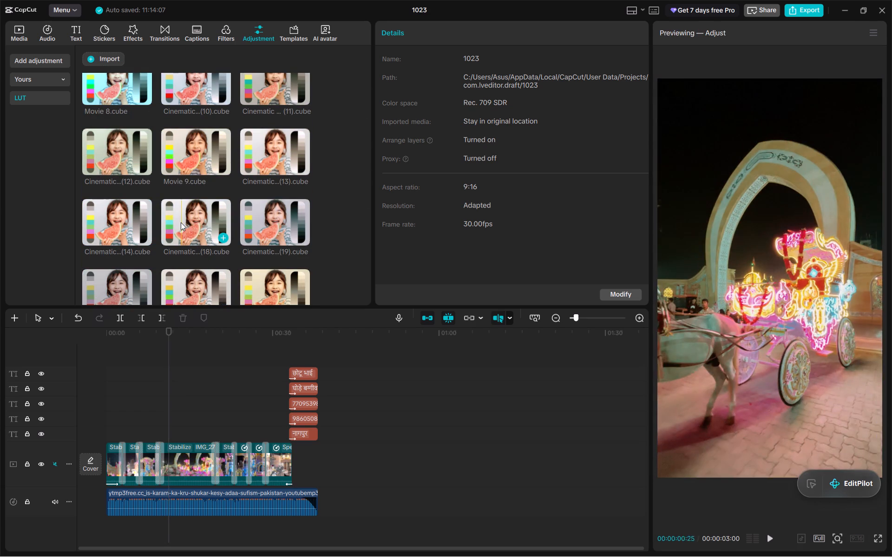
scroll(196, 297, "down", 7)
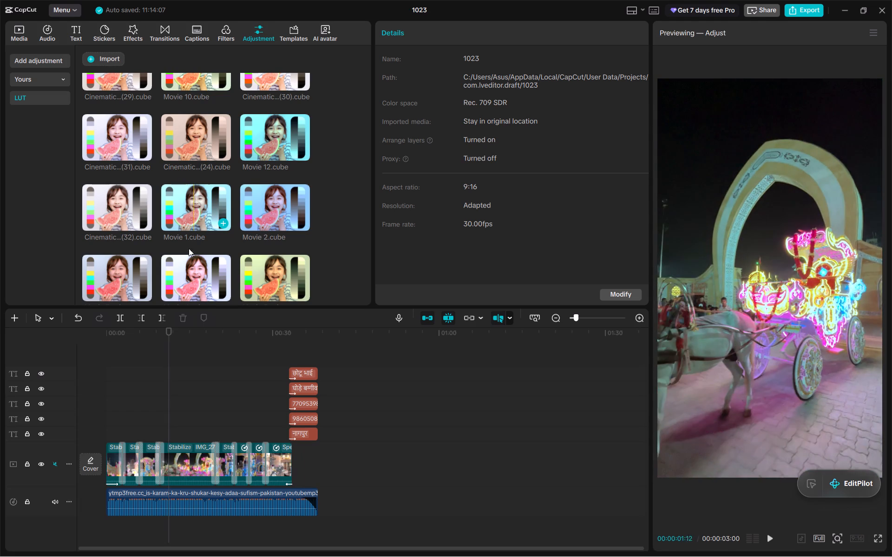
scroll(209, 276, "down", 3)
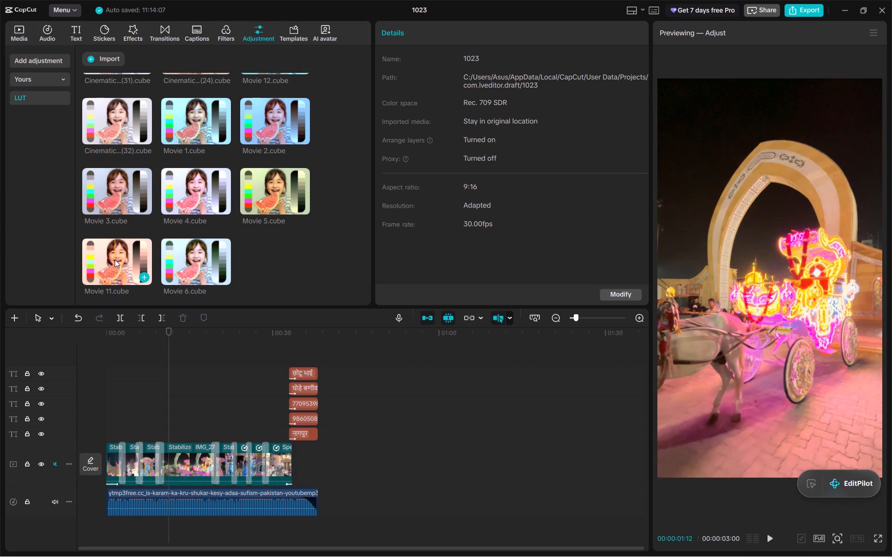
scroll(115, 259, "up", 2)
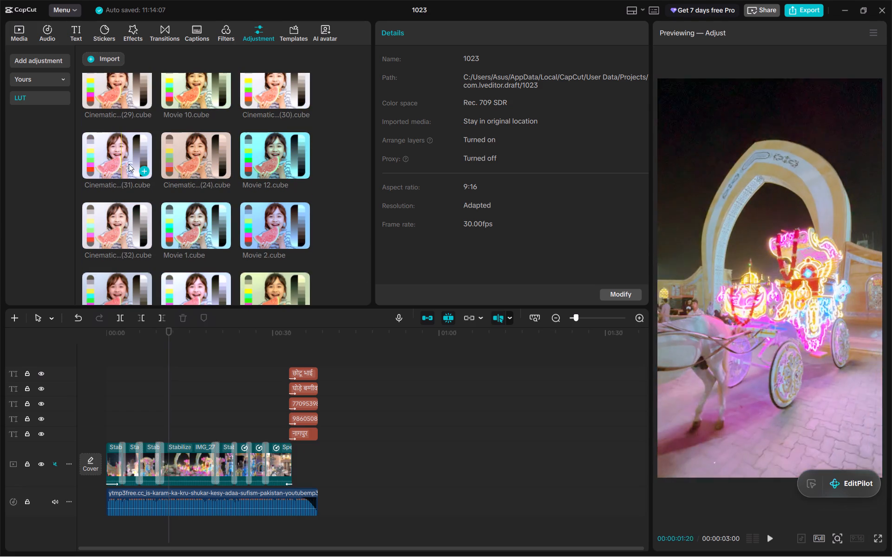
scroll(132, 167, "up", 2)
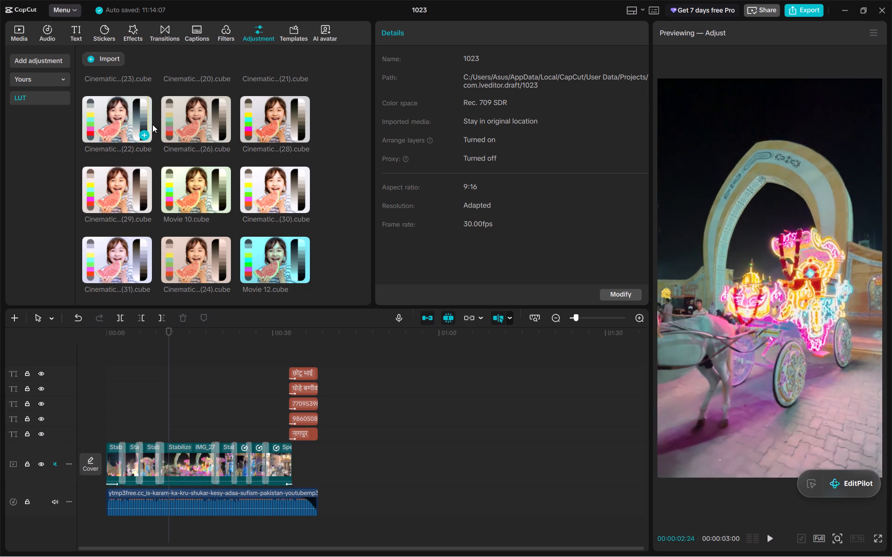
left_click(144, 132)
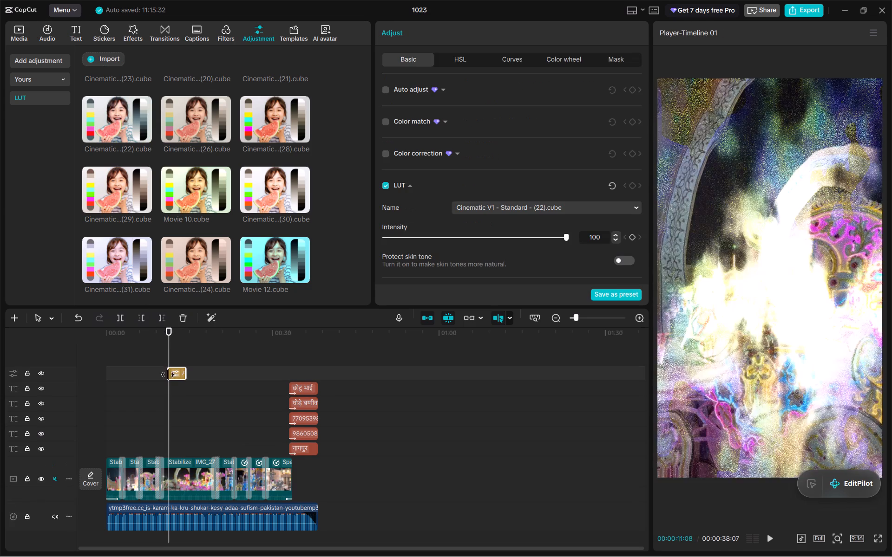
Stretch the LUT adjustment layer from the start of the timeline to the project's end at 00:38:07.
left_click_drag(168, 375, 78, 383)
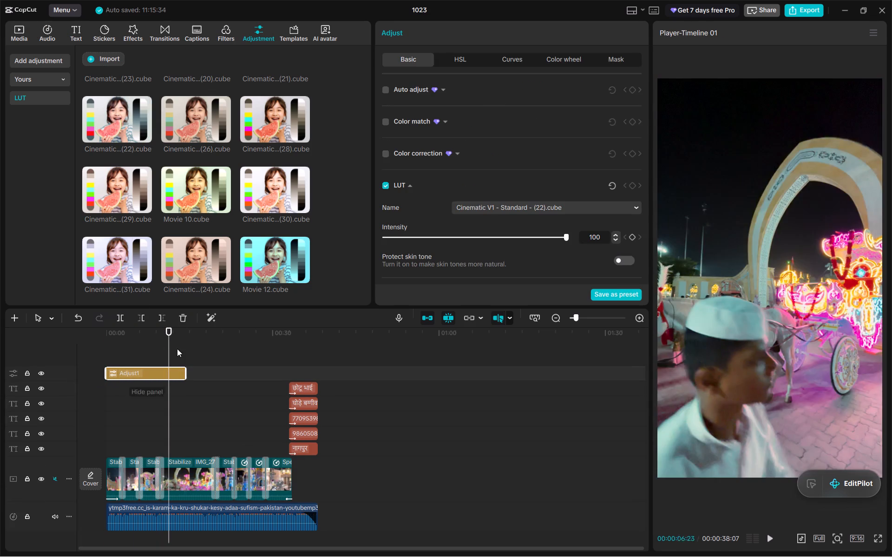
left_click_drag(167, 350, 121, 351)
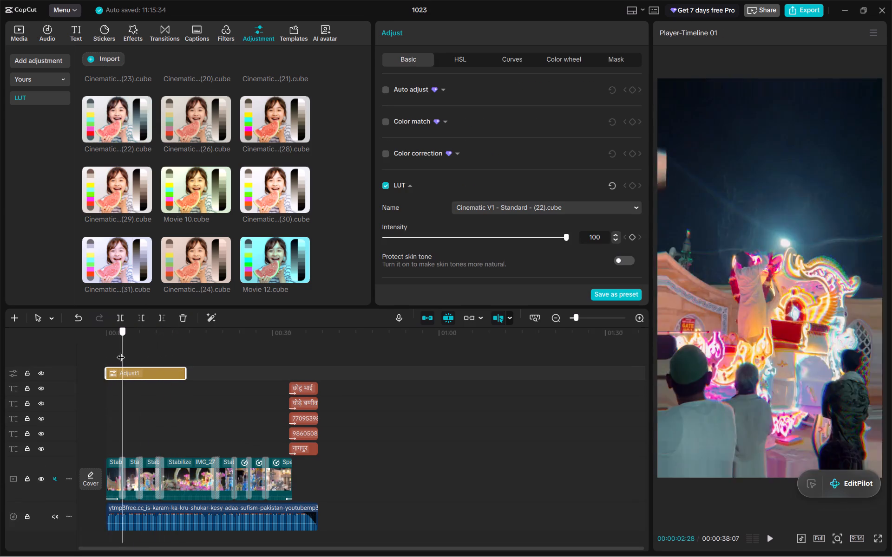
left_click_drag(121, 351, 231, 356)
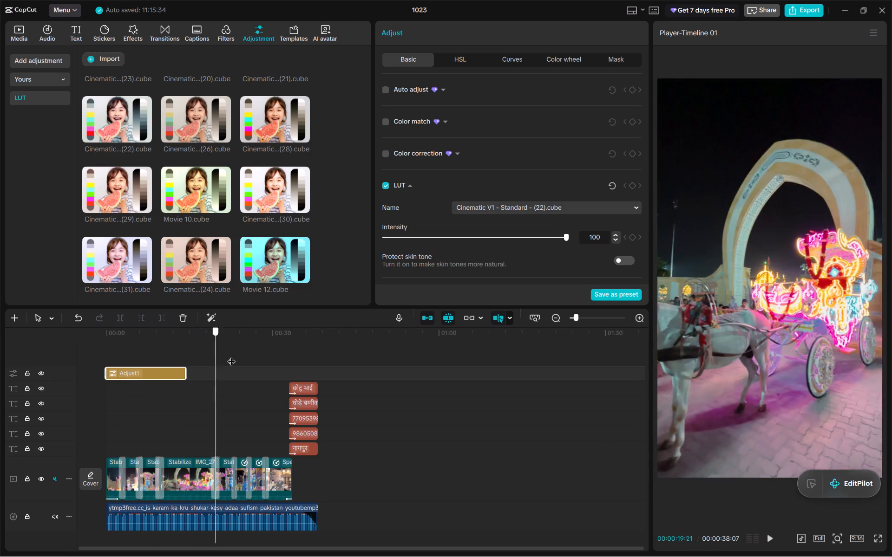
left_click_drag(231, 356, 323, 356)
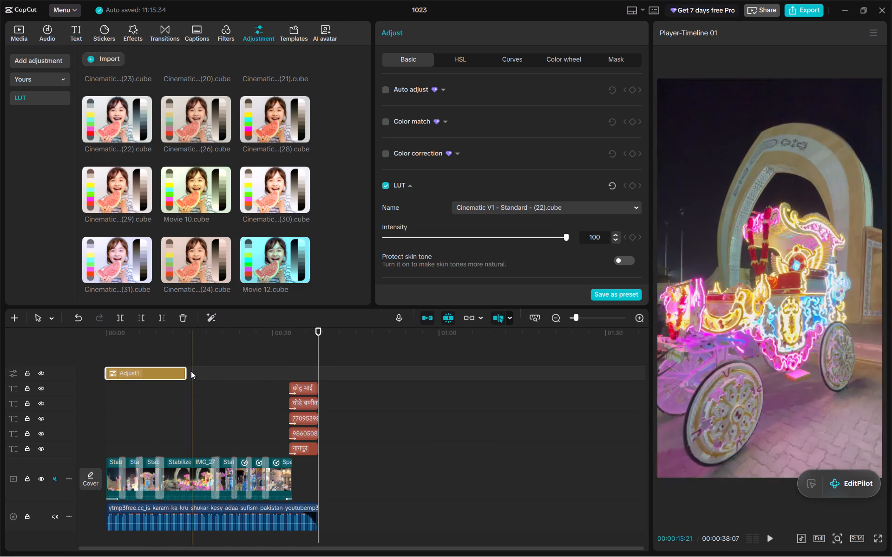
left_click_drag(186, 371, 319, 374)
left_click(287, 350)
left_click(287, 350)
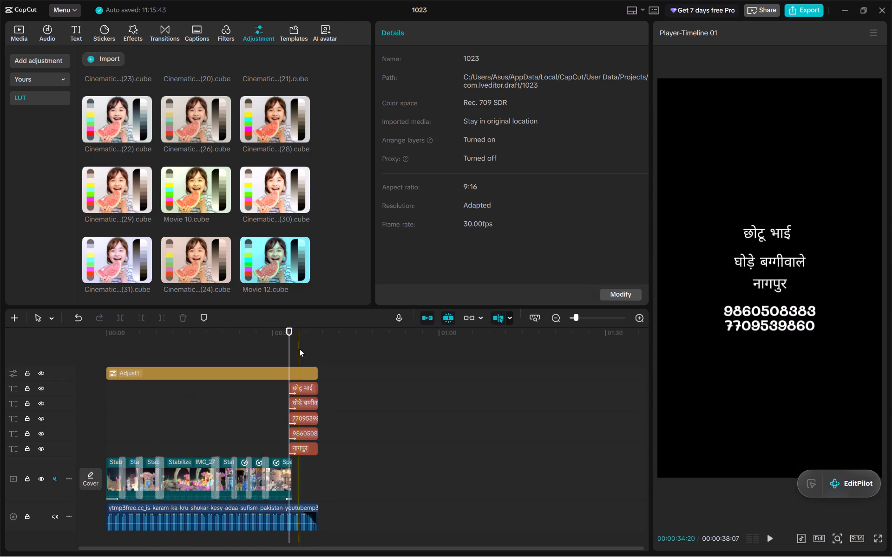
Scrub back from the closing titles to the start to check the color grade across the clips.
left_click_drag(293, 342, 265, 343)
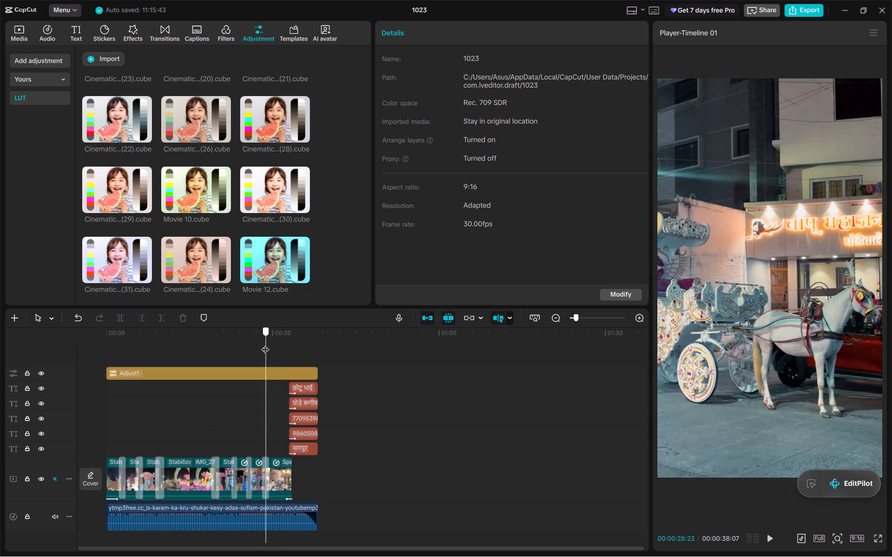
left_click_drag(265, 343, 266, 344)
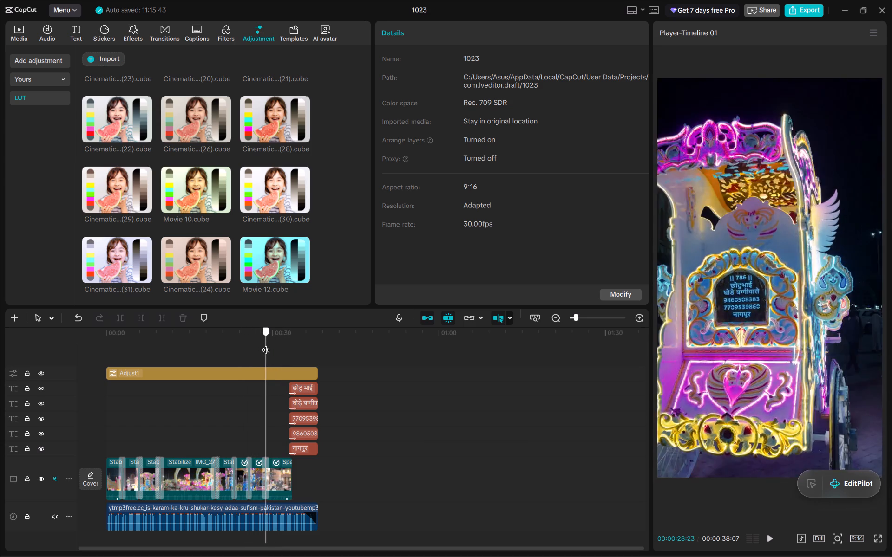
left_click_drag(266, 344, 230, 345)
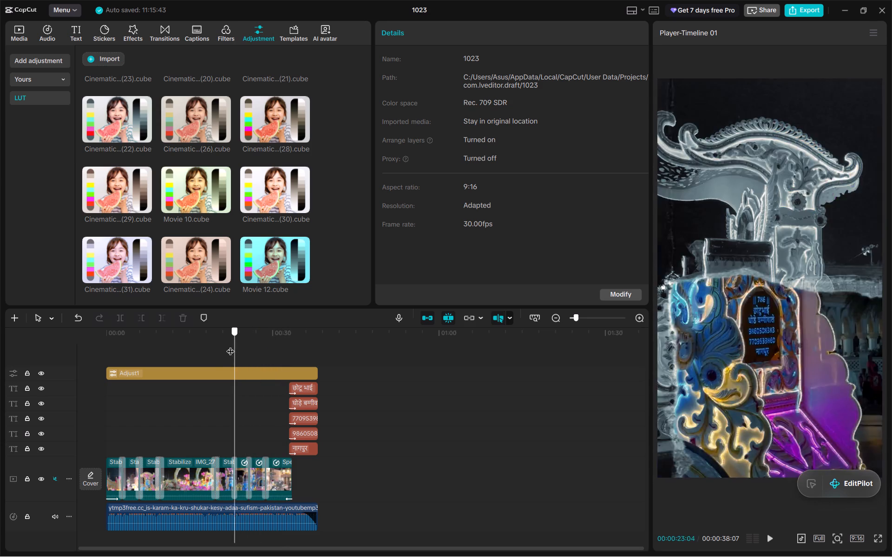
left_click_drag(230, 345, 194, 346)
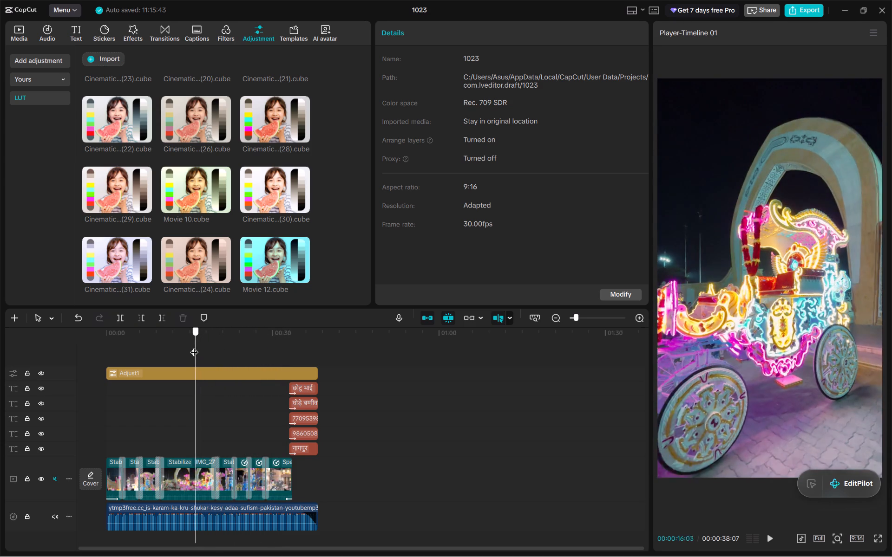
left_click_drag(194, 346, 161, 347)
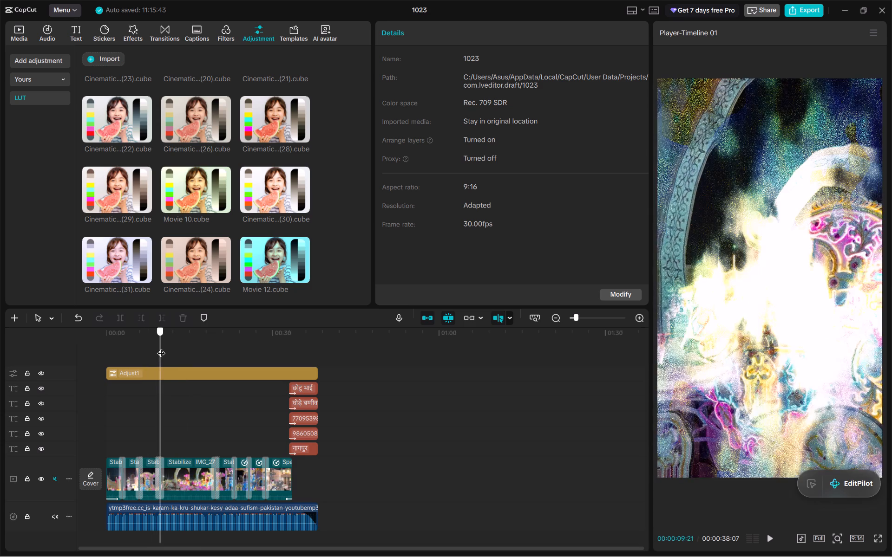
left_click_drag(161, 347, 49, 351)
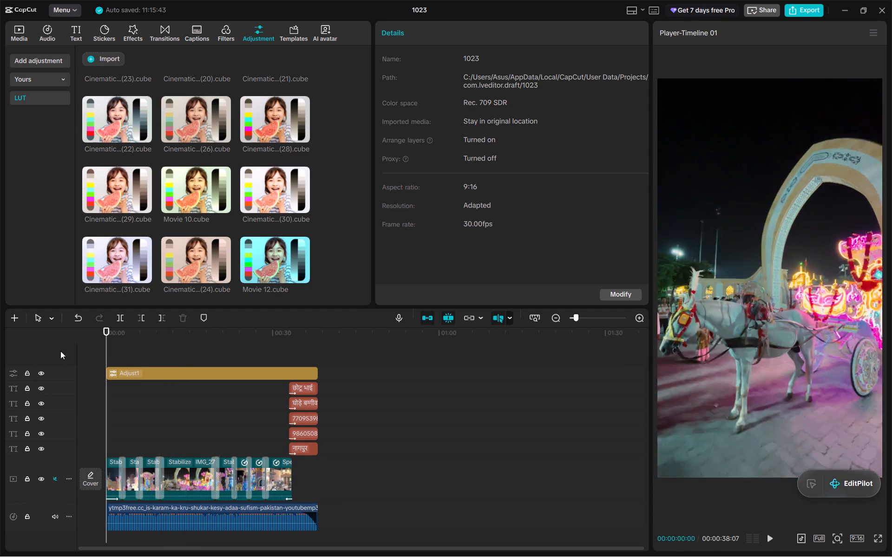
Delete the music track from the timeline.
left_click_drag(96, 349, 334, 533)
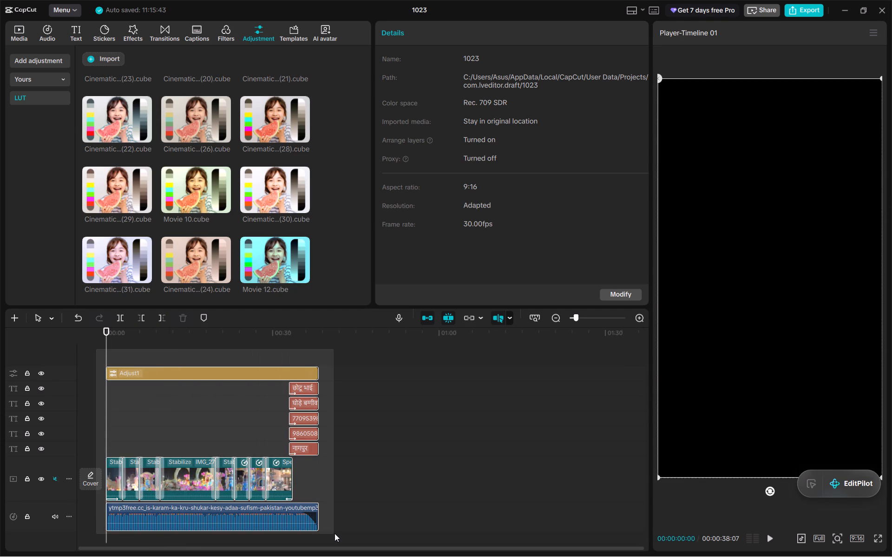
left_click_drag(334, 533, 314, 483)
left_click(306, 505)
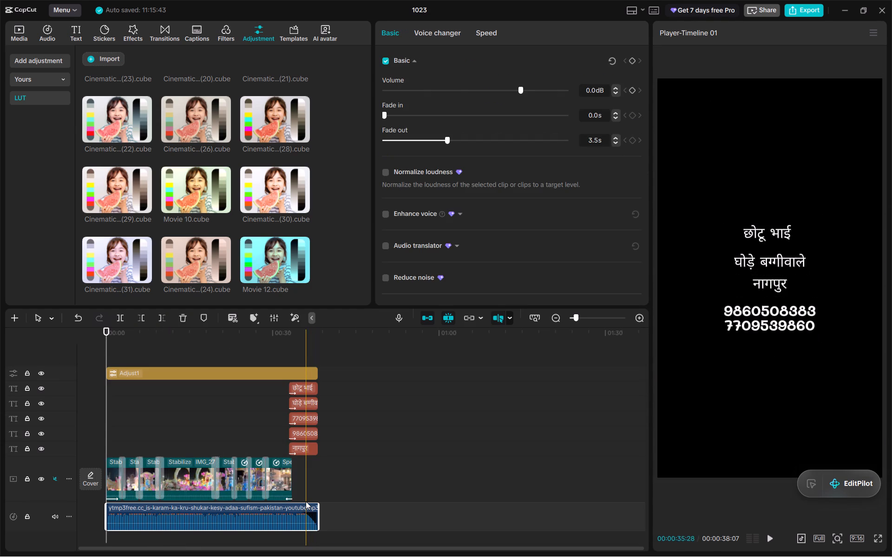
key("Delete")
Combine the adjustment layer, closing titles and all video clips into one compound clip.
left_click_drag(86, 346, 282, 525)
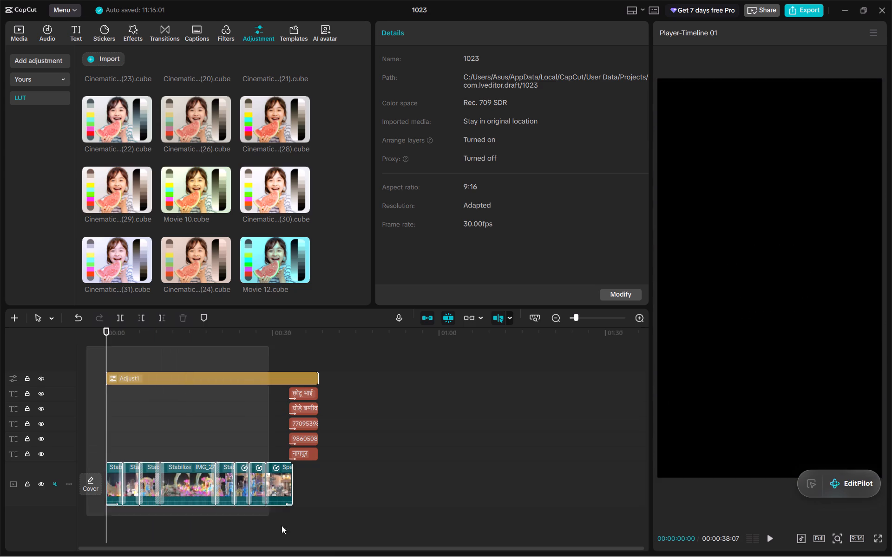
left_click_drag(282, 525, 344, 556)
right_click(275, 379)
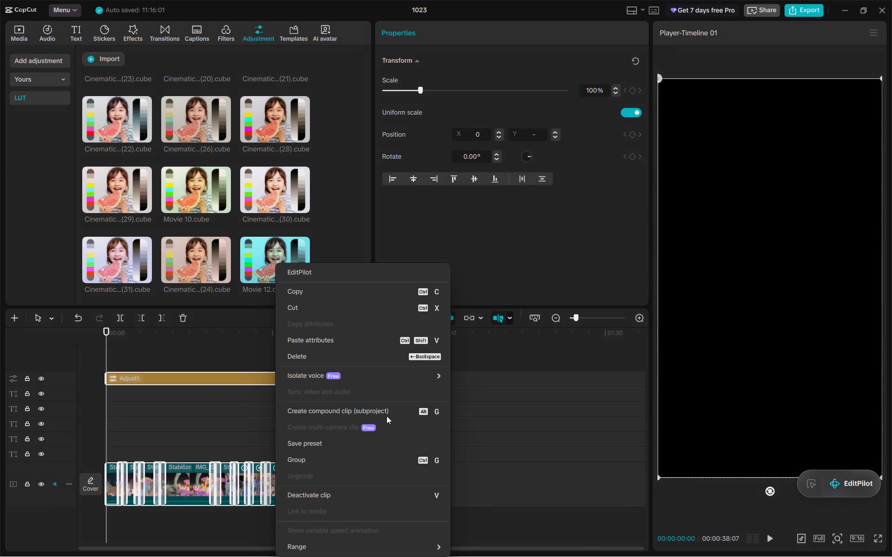
left_click(378, 415)
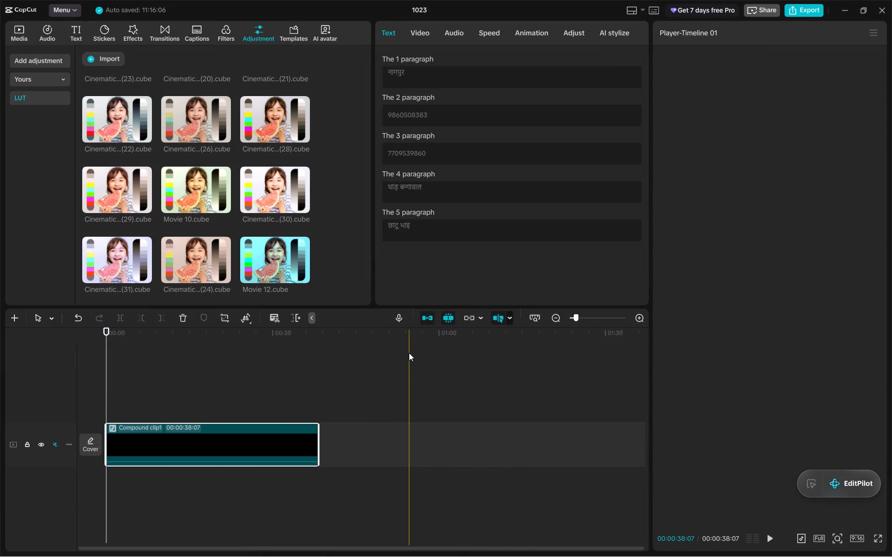
Enable Motion blur on the compound clip and set its Blur amount to 0.
left_click(414, 29)
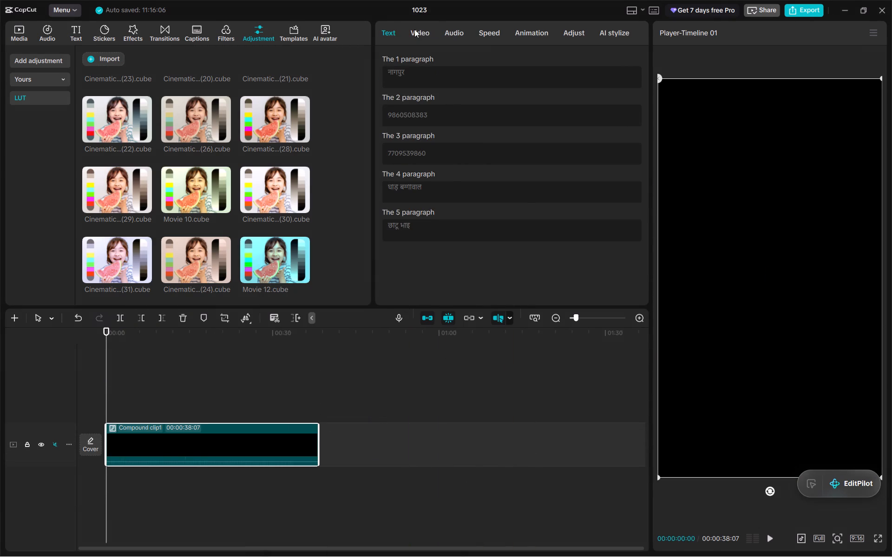
scroll(493, 266, "down", 7)
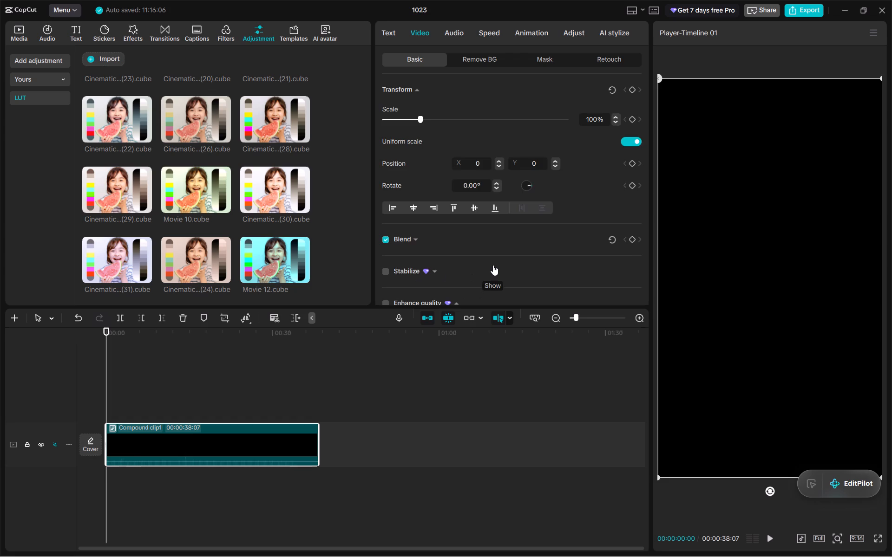
left_click(384, 247)
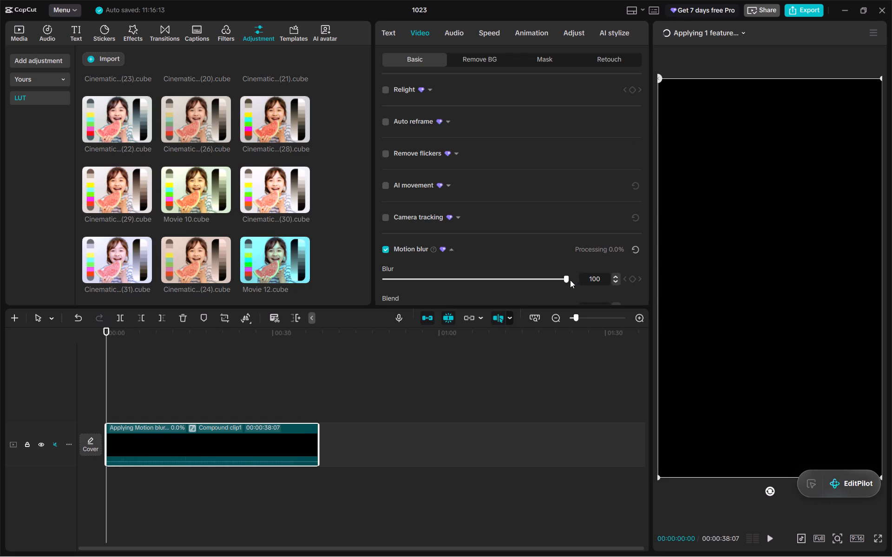
left_click(596, 278)
key("BackSpace")
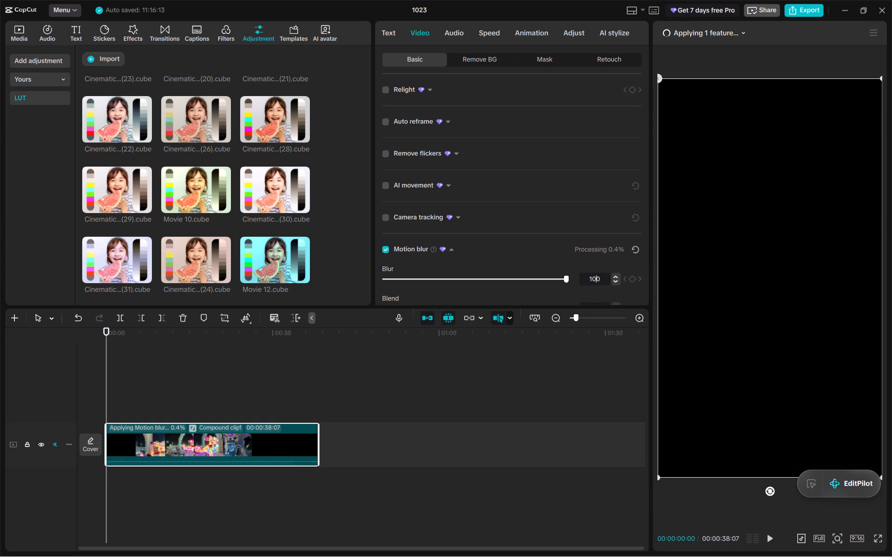
key("BackSpace")
key("BackSpace")
key("Return")
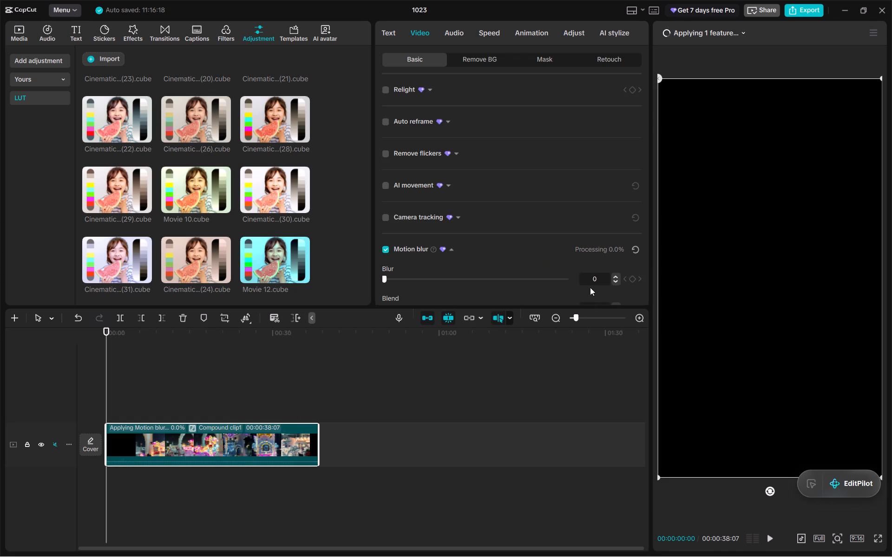
Preview the compound clip at 00:17:21 and check the motion blur processing progress.
left_click(204, 369)
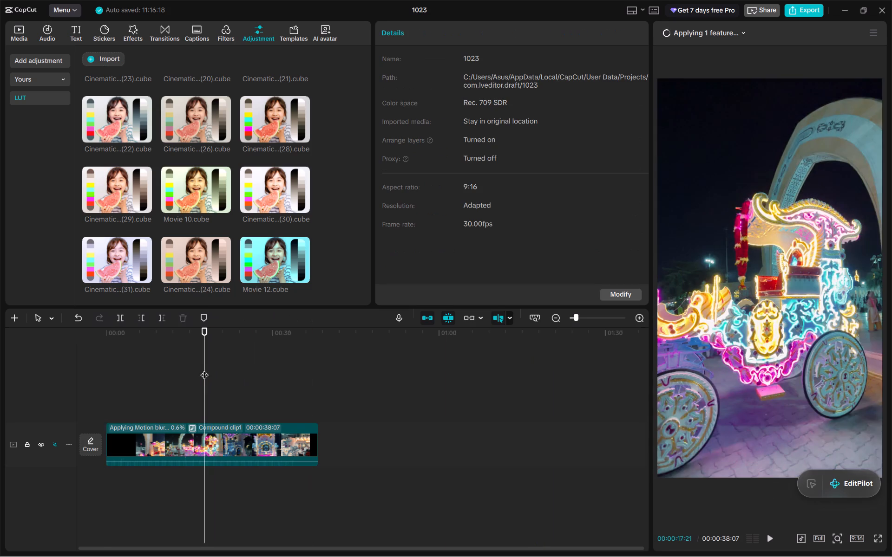
left_click(734, 36)
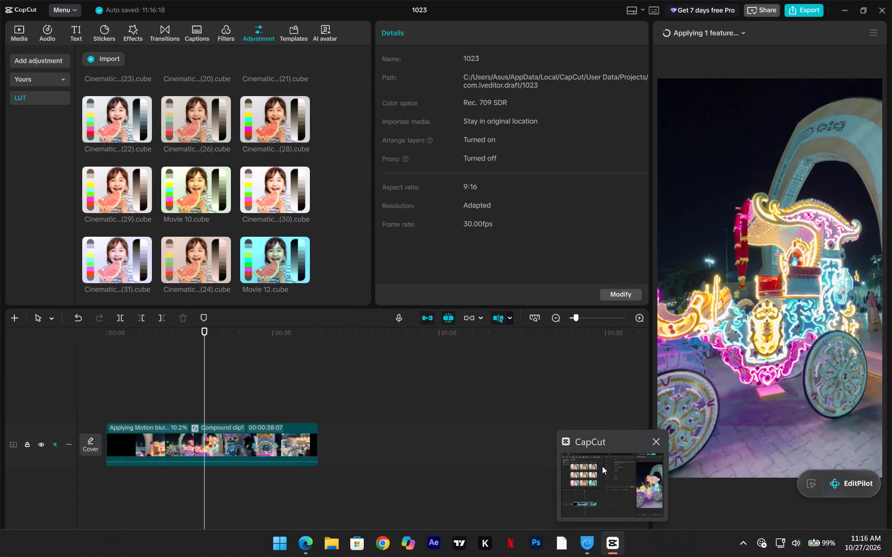
left_click(734, 38)
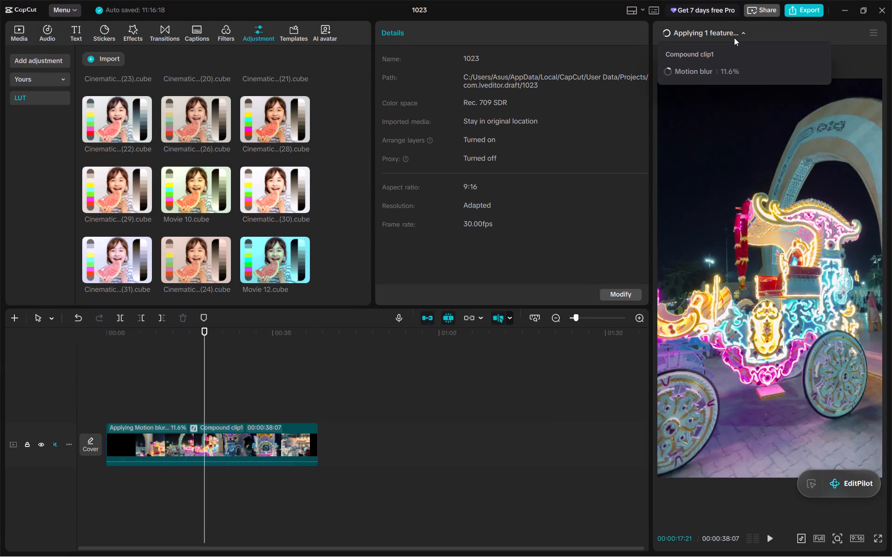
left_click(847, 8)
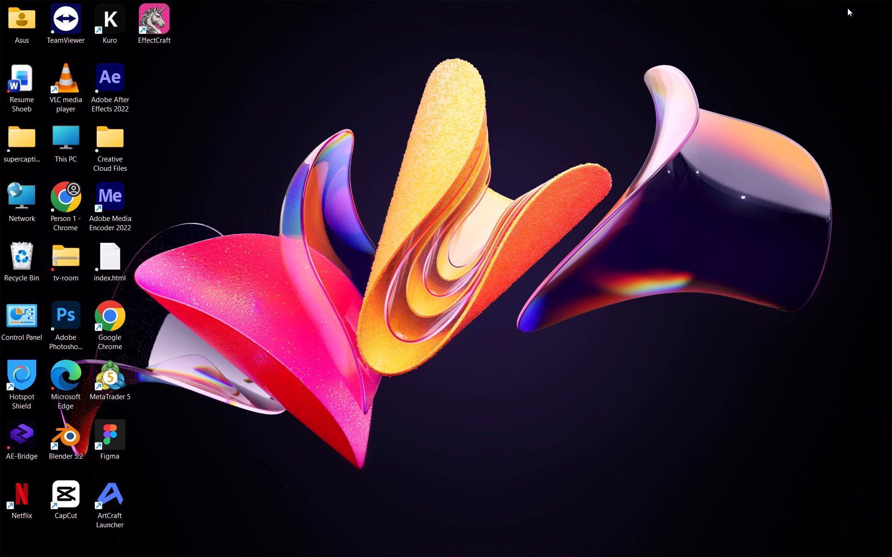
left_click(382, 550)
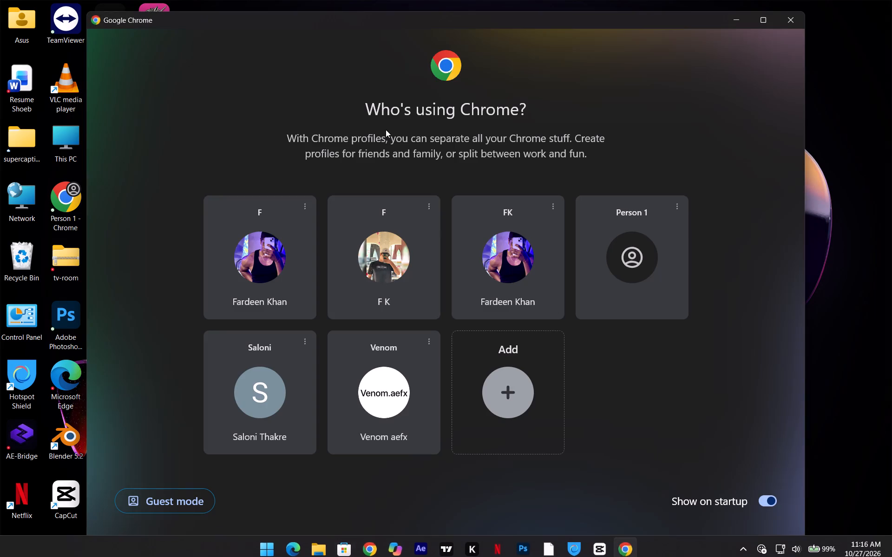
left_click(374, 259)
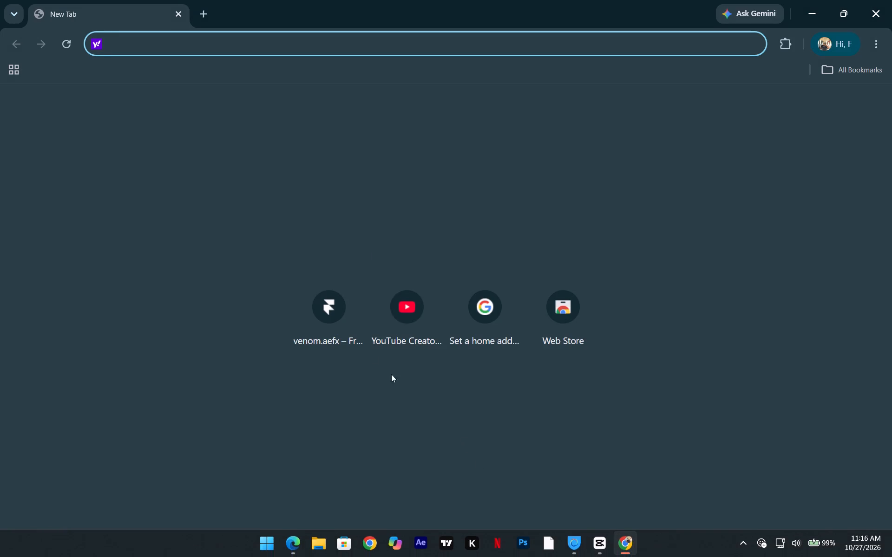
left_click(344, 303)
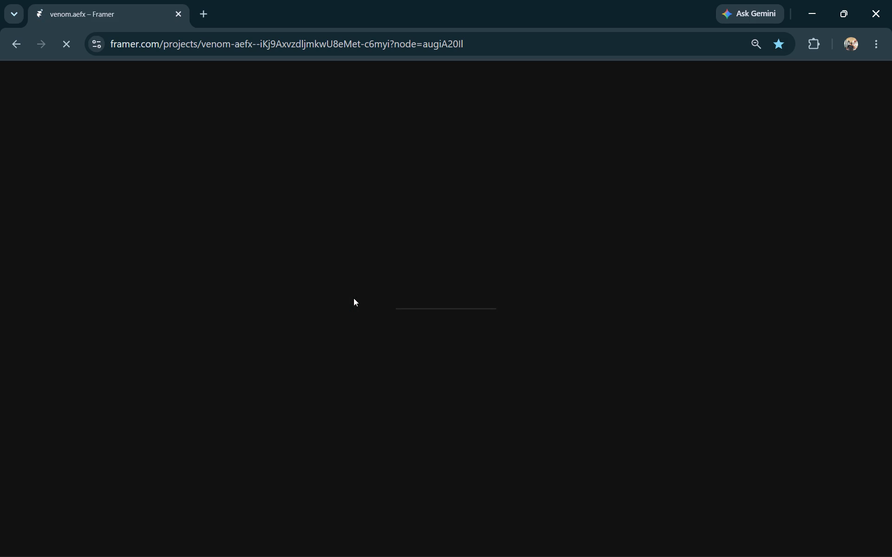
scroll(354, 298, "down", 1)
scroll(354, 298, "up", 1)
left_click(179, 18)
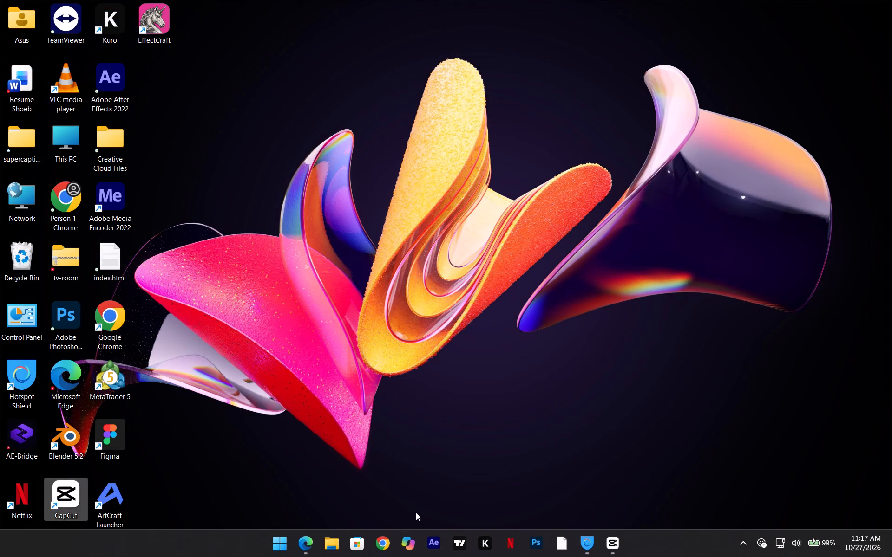
Return to CapCut and check the motion blur processing progress.
left_click(614, 547)
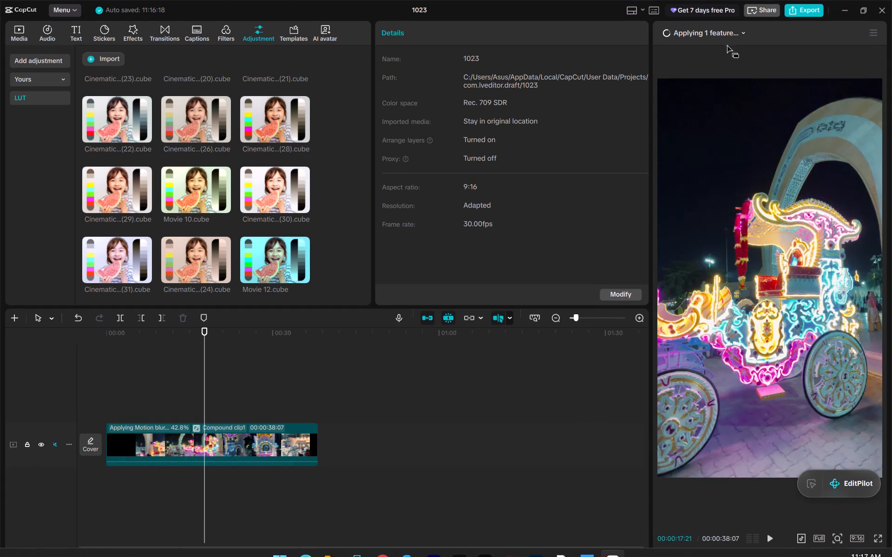
left_click(724, 38)
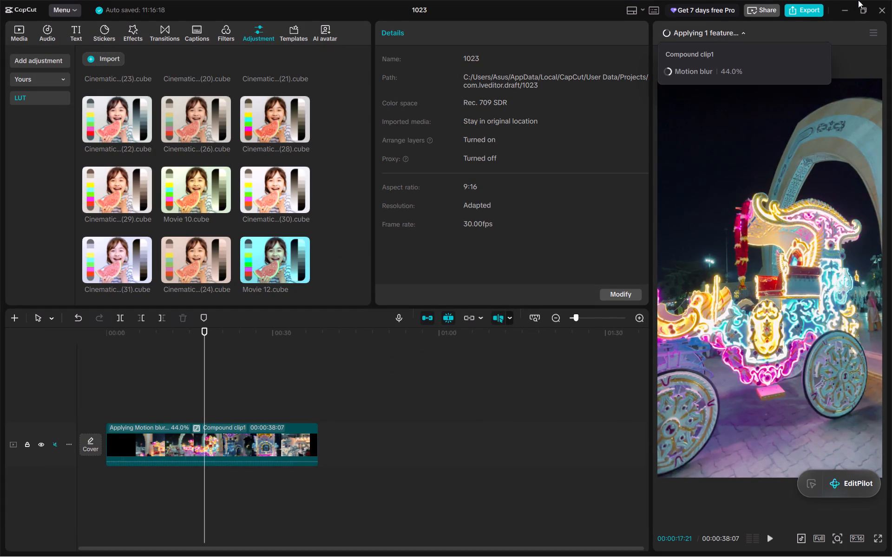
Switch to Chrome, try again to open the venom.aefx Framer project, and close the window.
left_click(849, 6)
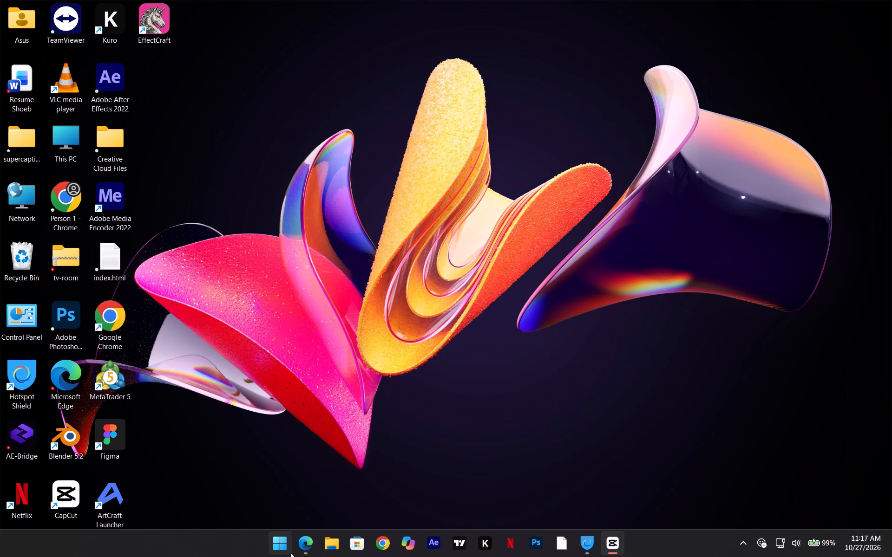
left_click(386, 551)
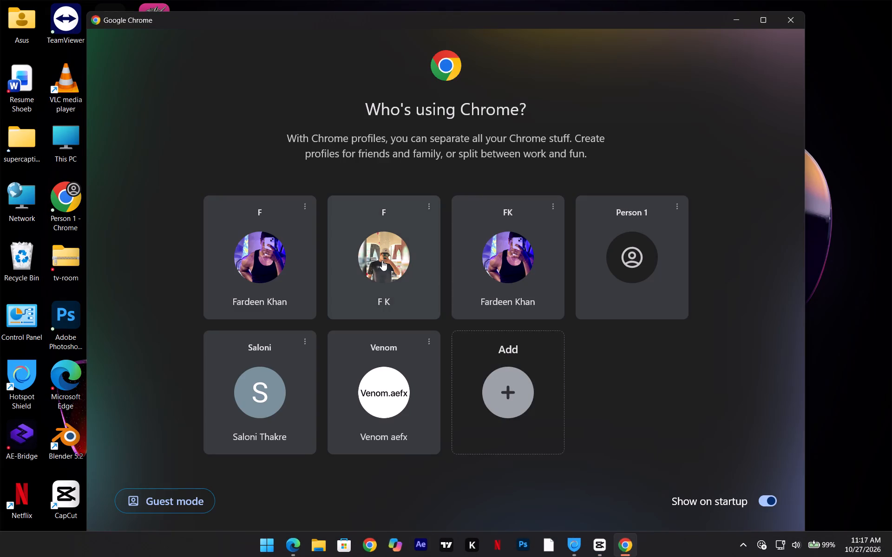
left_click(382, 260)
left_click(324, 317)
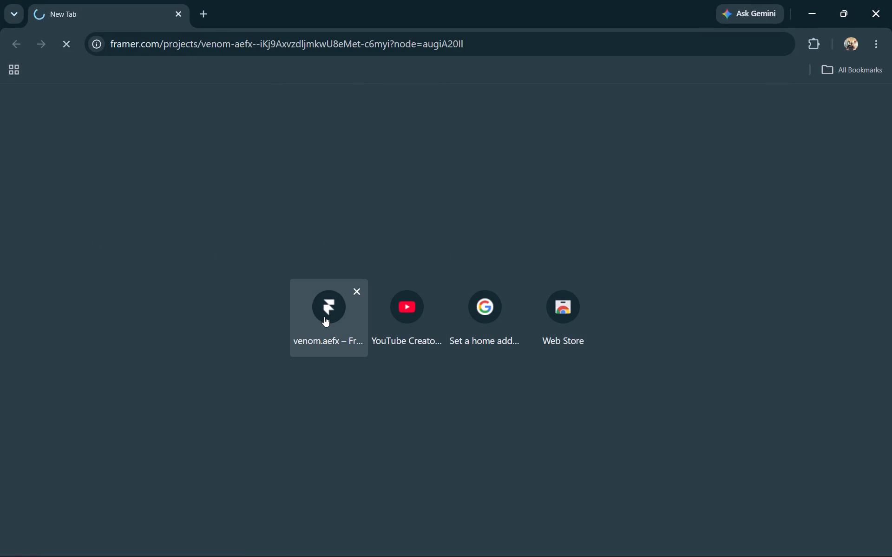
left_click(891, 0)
Open Chrome with the first profile and search the web for venom.aefx.
left_click(378, 550)
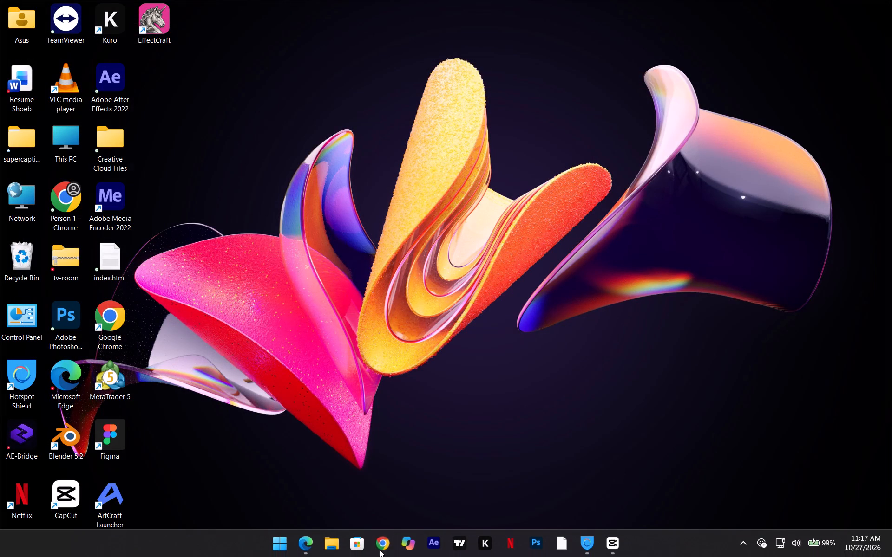
left_click(284, 271)
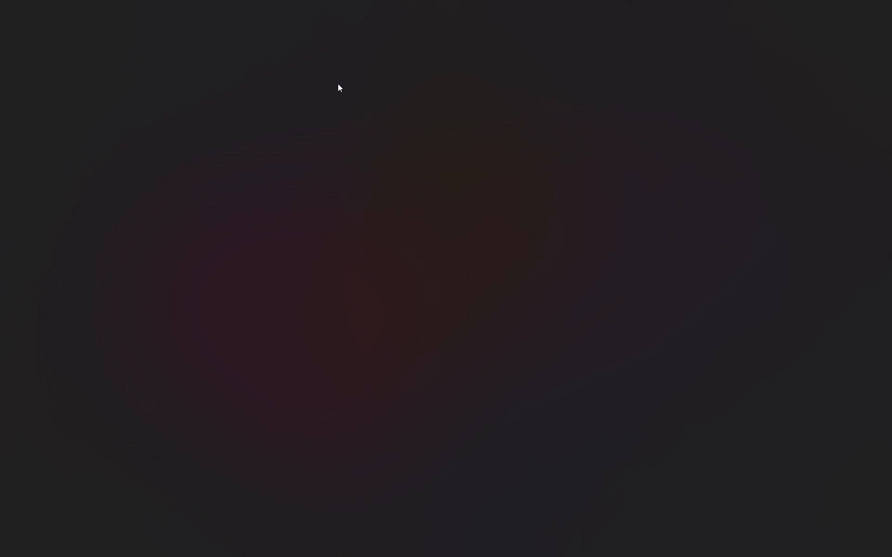
type("venom,")
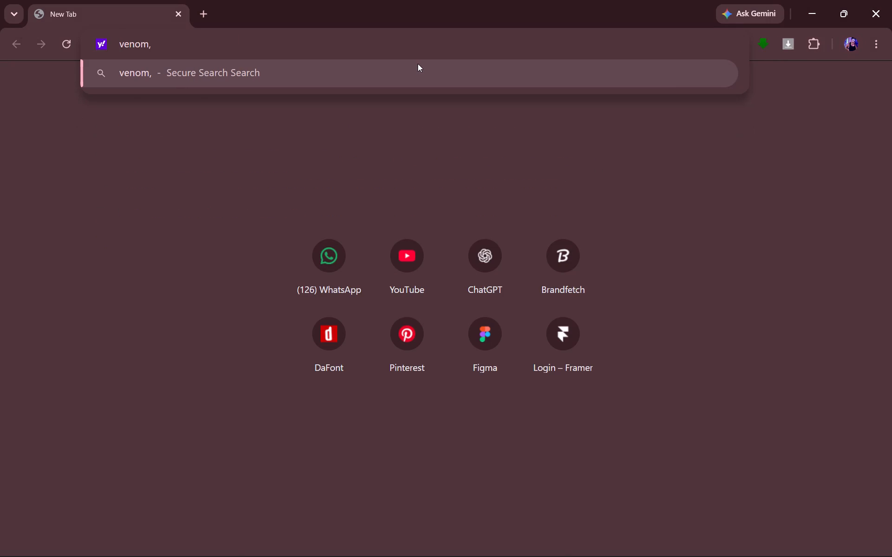
key("BackSpace")
type(".aefx")
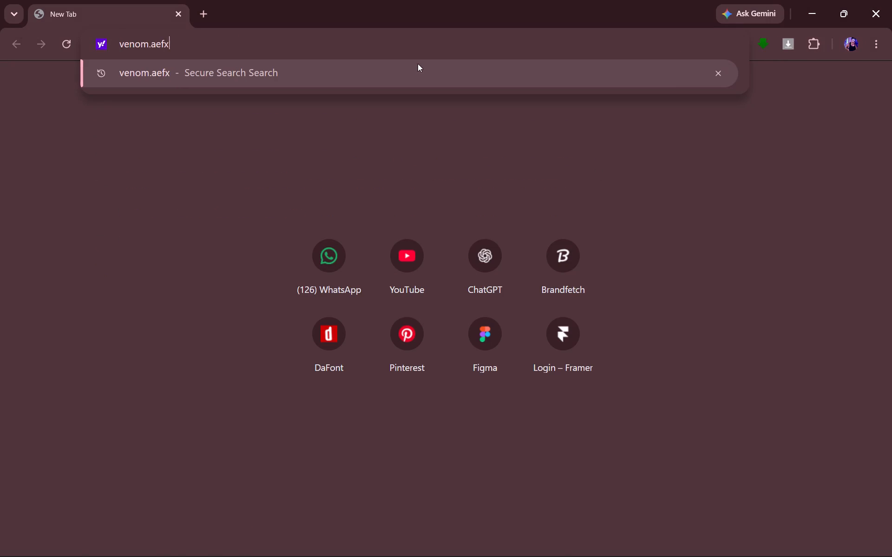
key("Return")
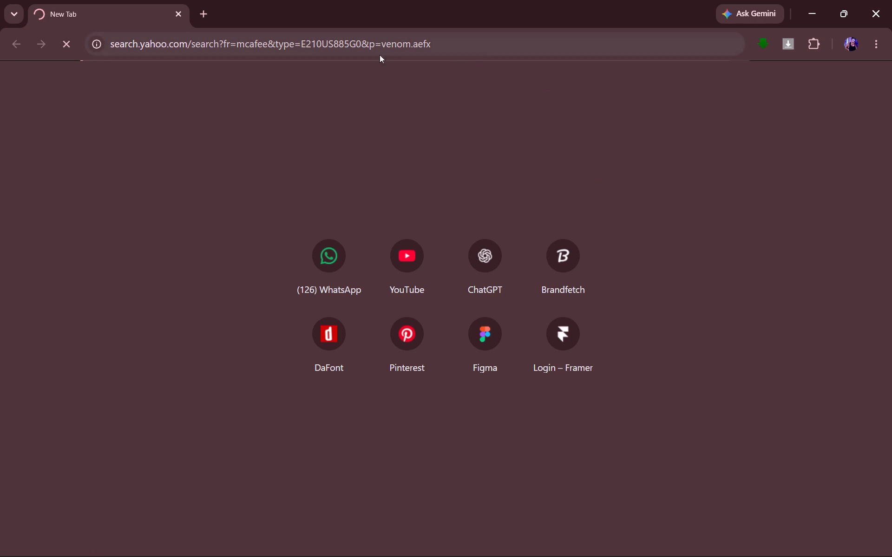
left_click(884, 0)
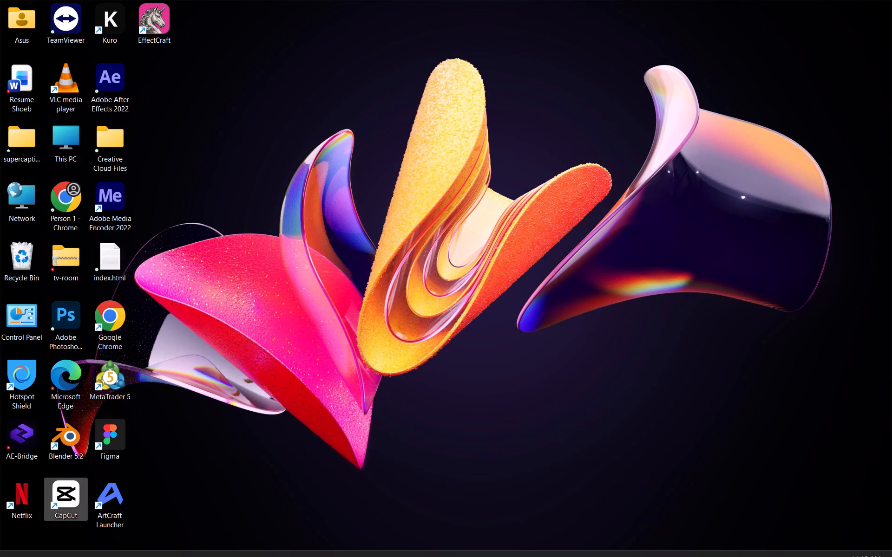
Return to CapCut and view the progress details of the motion blur being applied to the compound clip.
left_click(610, 553)
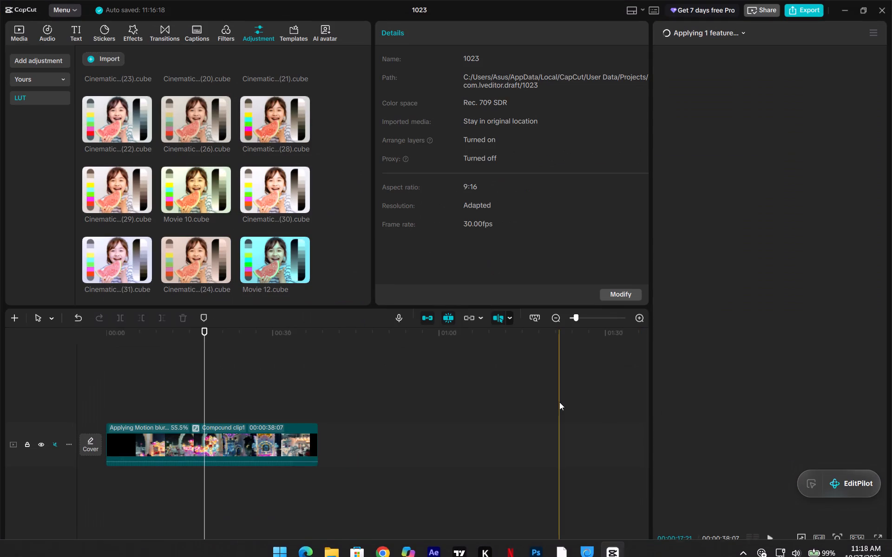
left_click(702, 29)
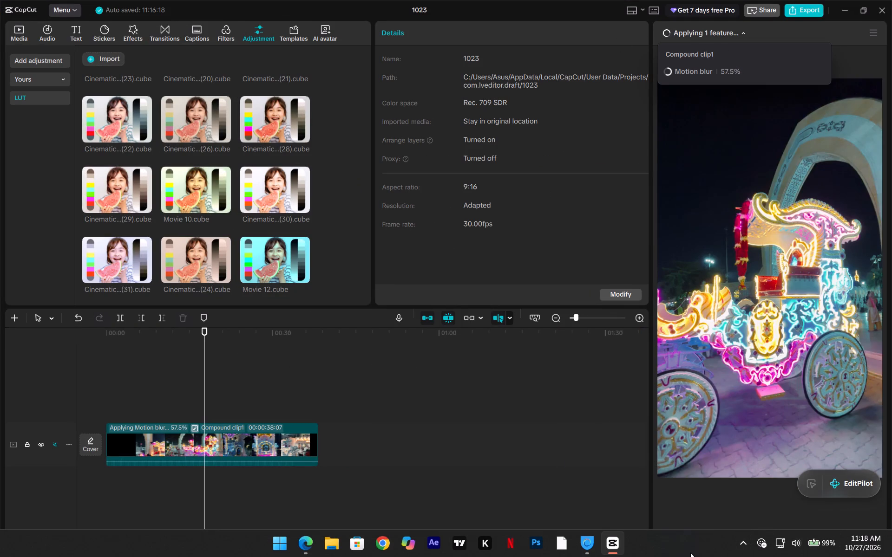
Switch to Hotspot Shield, disconnect the Singapore VPN connection, and close its window.
left_click(588, 541)
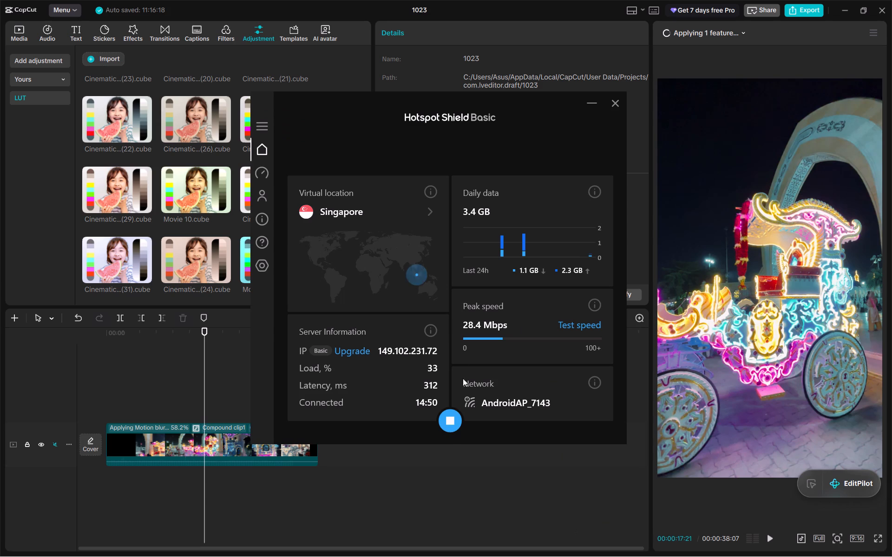
left_click(447, 439)
left_click(447, 423)
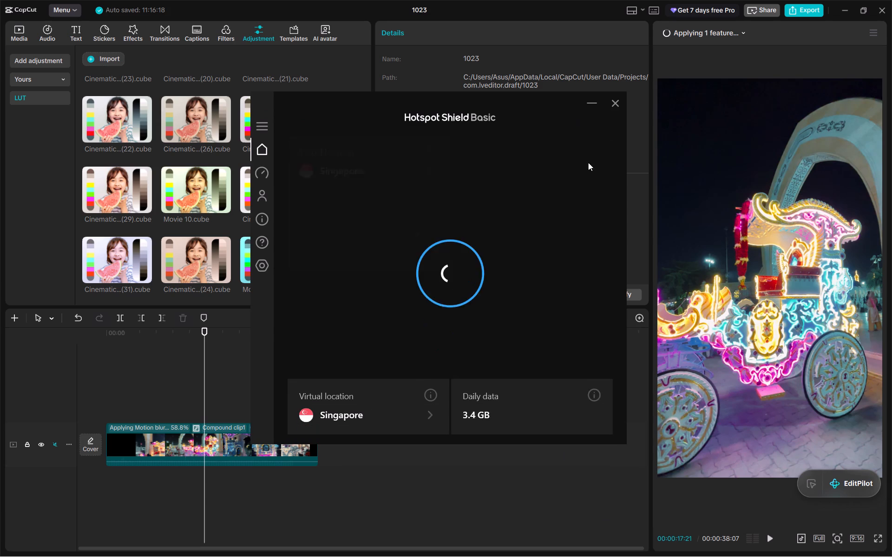
left_click(610, 100)
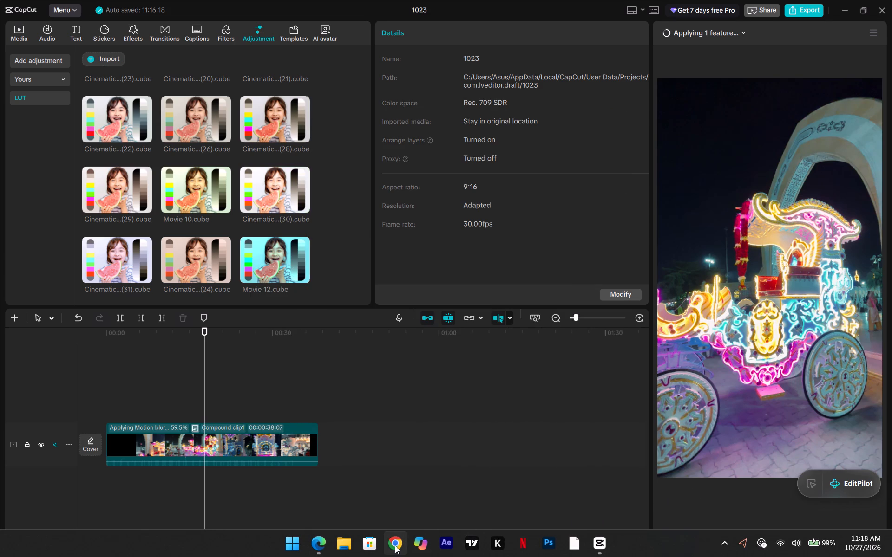
Open Chrome with the first profile, search the web for venom.aefx, and look through the results.
left_click(395, 545)
left_click(281, 272)
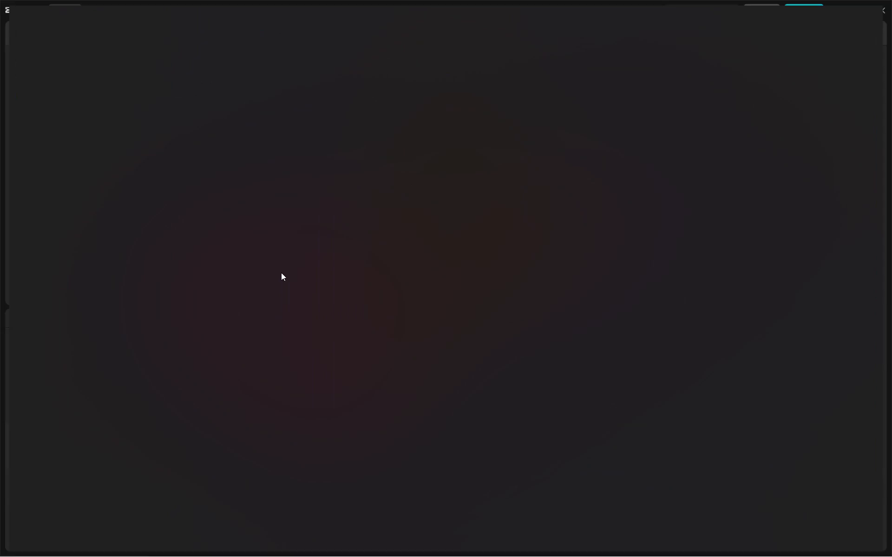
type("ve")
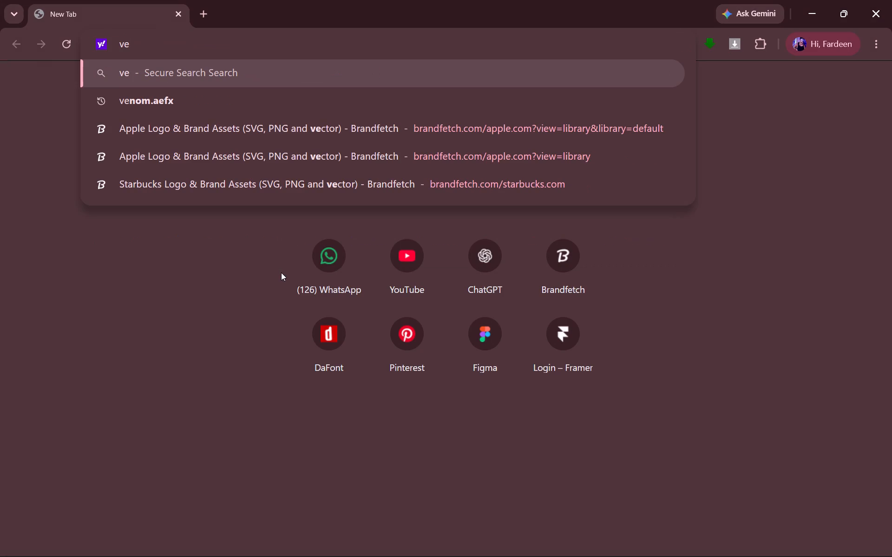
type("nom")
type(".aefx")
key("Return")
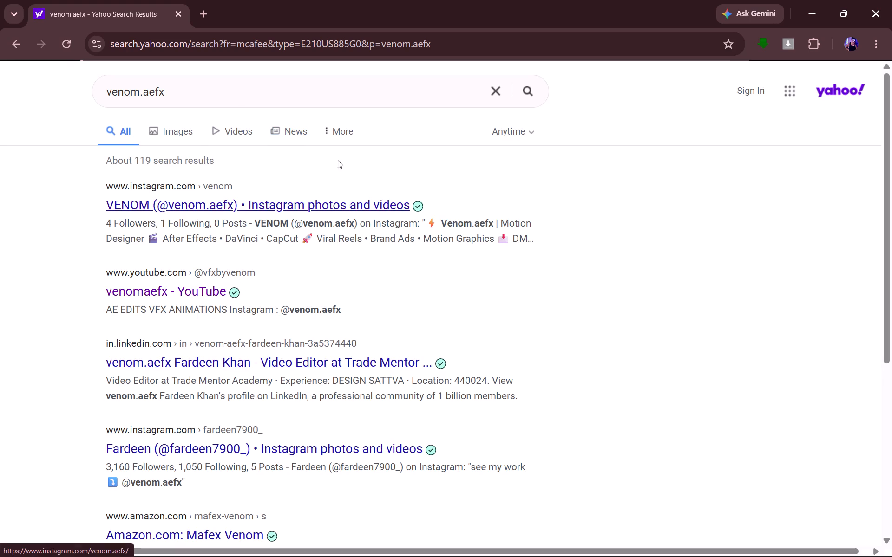
scroll(330, 241, "down", 2)
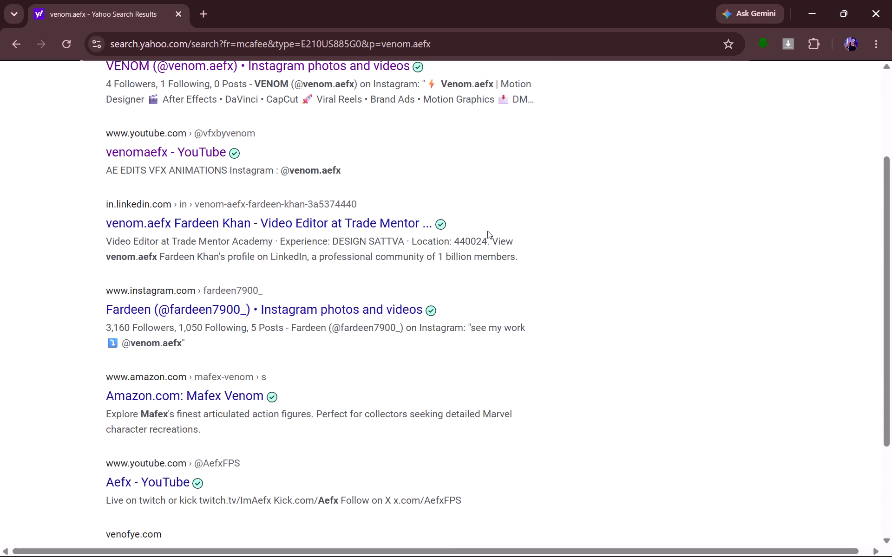
scroll(582, 259, "down", 1)
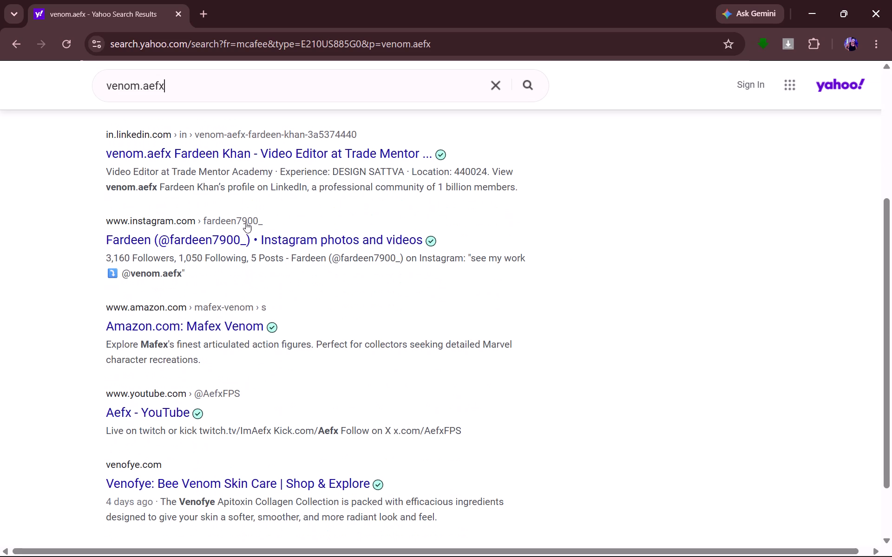
scroll(334, 300, "down", 2)
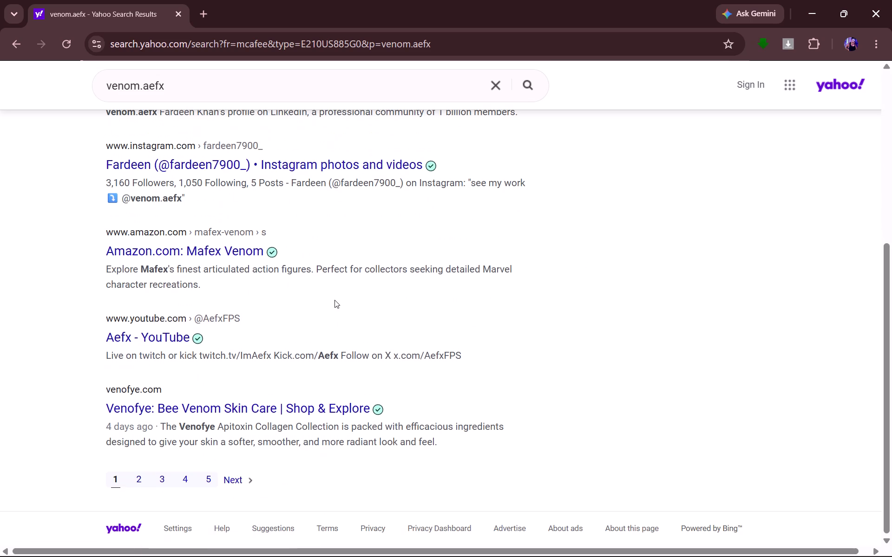
scroll(334, 300, "down", 2)
scroll(334, 299, "up", 8)
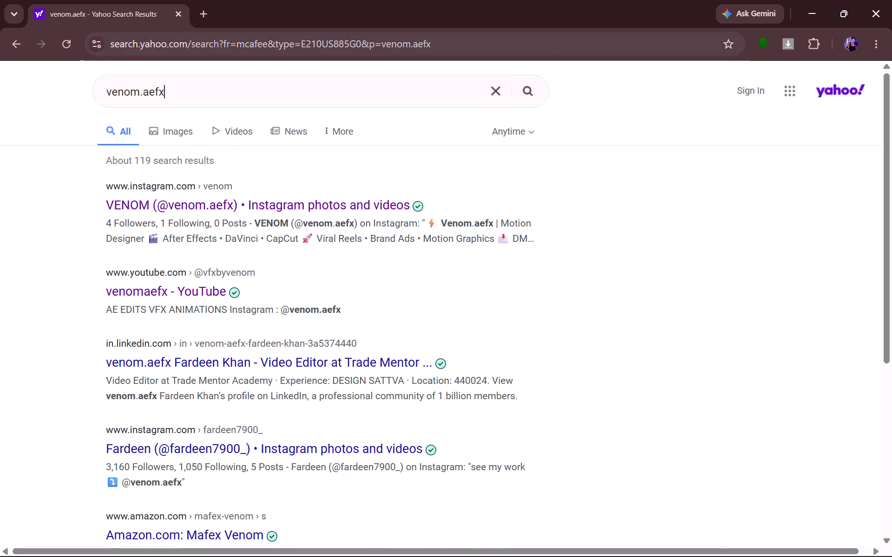
Change the Yahoo search query to the suggested venomaefx.framer.
left_click(238, 89)
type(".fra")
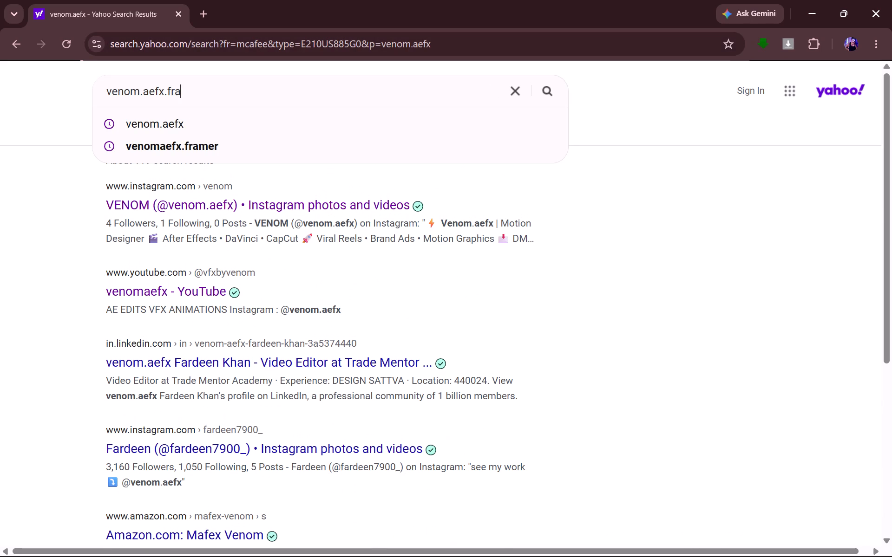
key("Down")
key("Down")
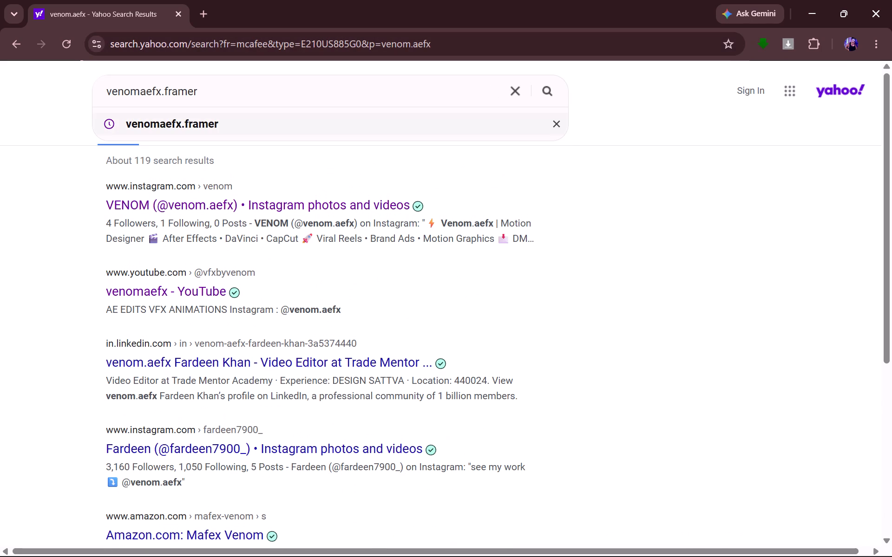
Search for venomaefx.framer and look through the results.
left_click(199, 133)
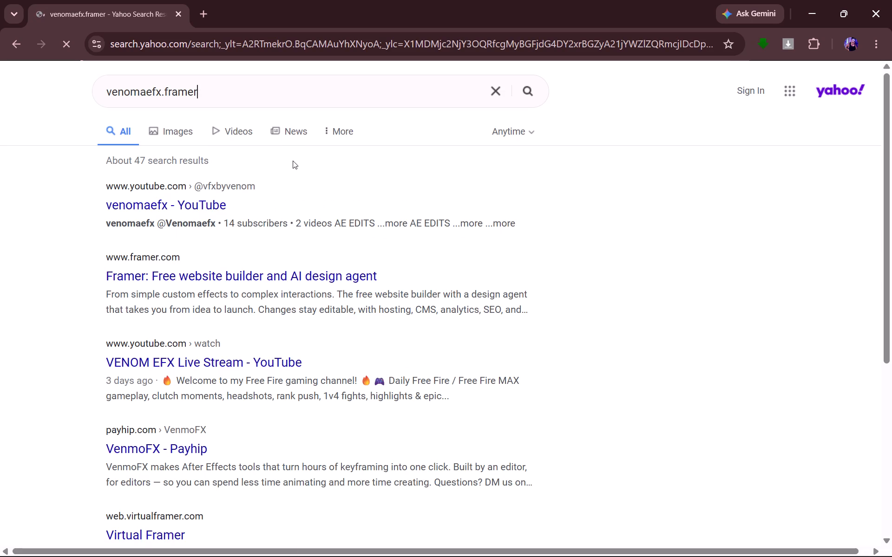
scroll(278, 336, "down", 3)
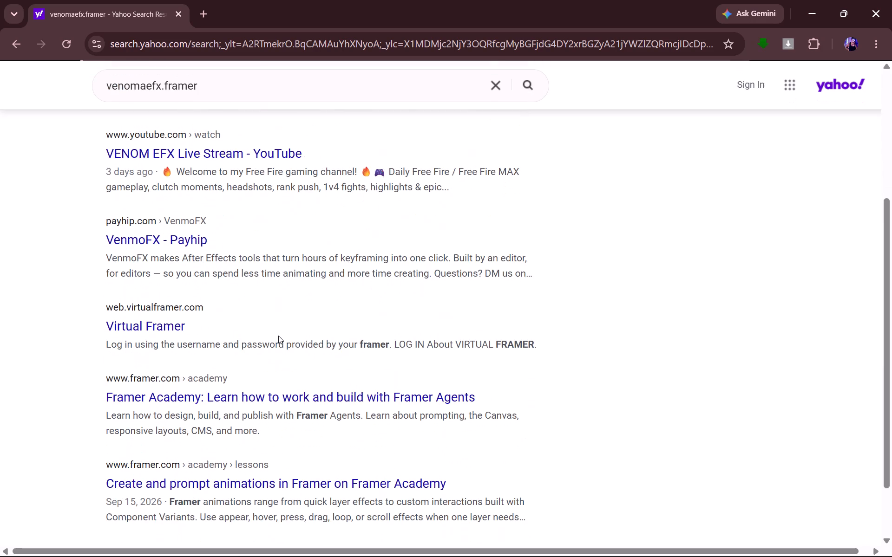
scroll(278, 336, "down", 4)
scroll(279, 336, "up", 10)
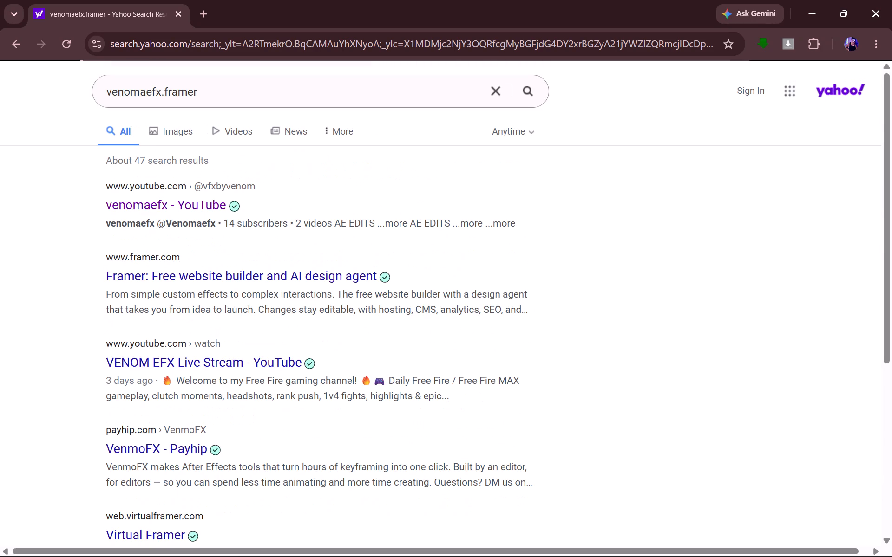
Search for venomaefx.framer.website and look through the results.
left_click(222, 94)
type(".web")
type("site")
key("Return")
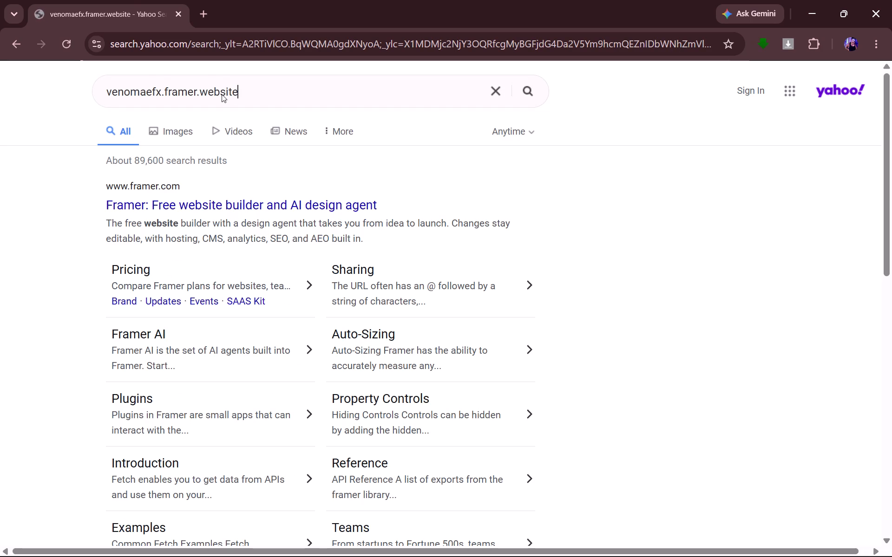
scroll(233, 176, "down", 5)
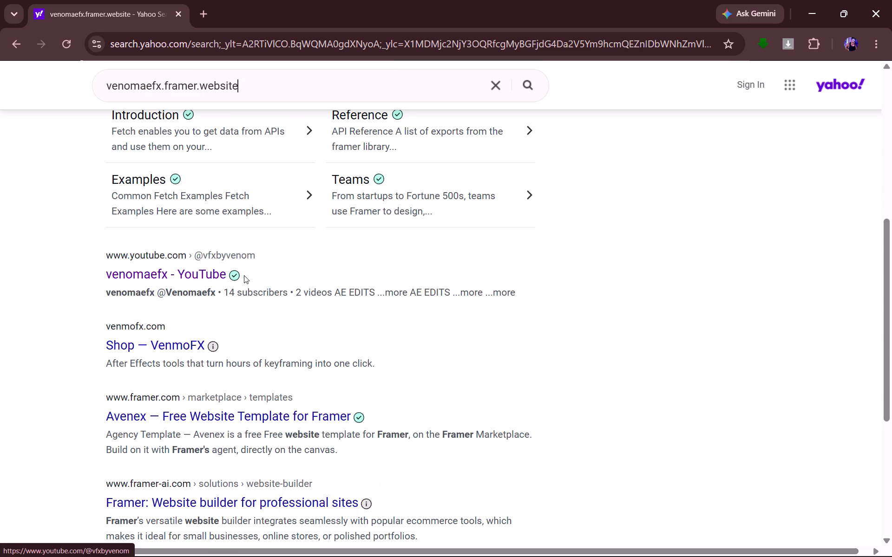
Return to the earlier venom.aefx search results and open the venom.aefx Instagram profile.
scroll(268, 289, "up", 3)
scroll(269, 289, "down", 10)
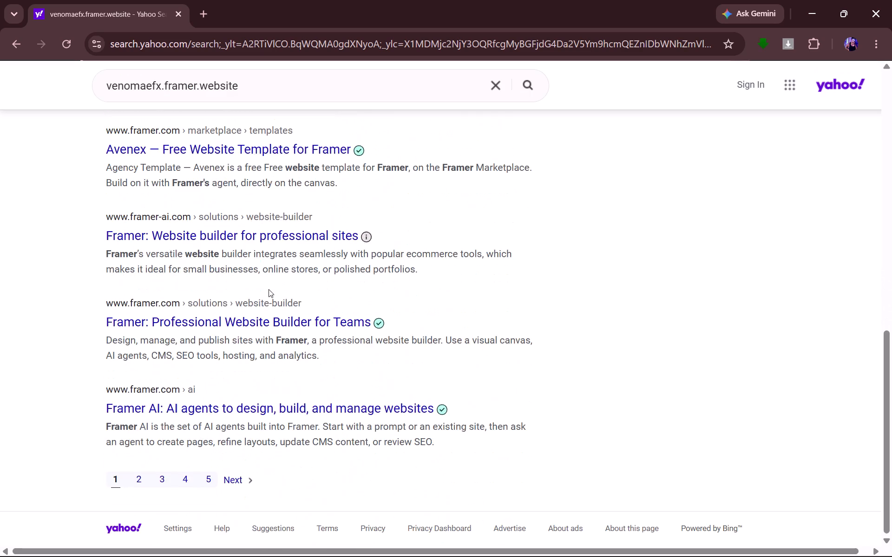
scroll(269, 289, "up", 18)
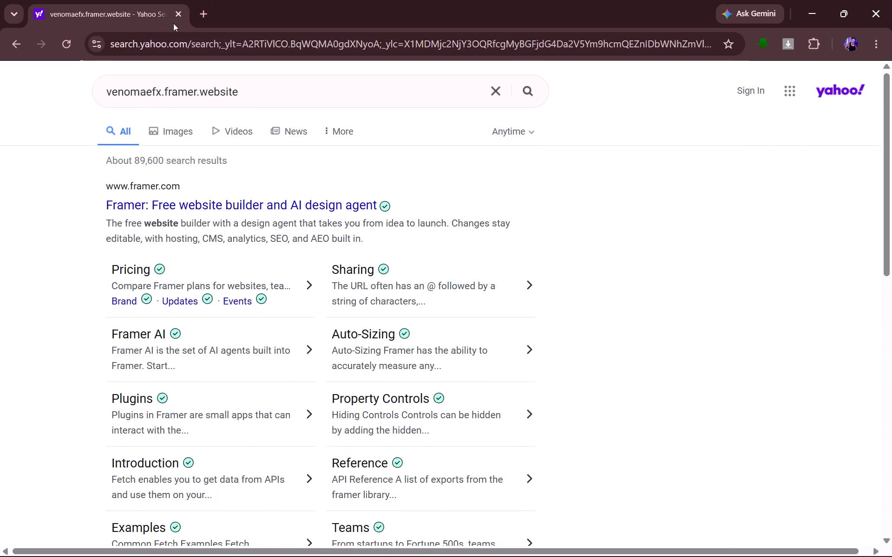
left_click(22, 42)
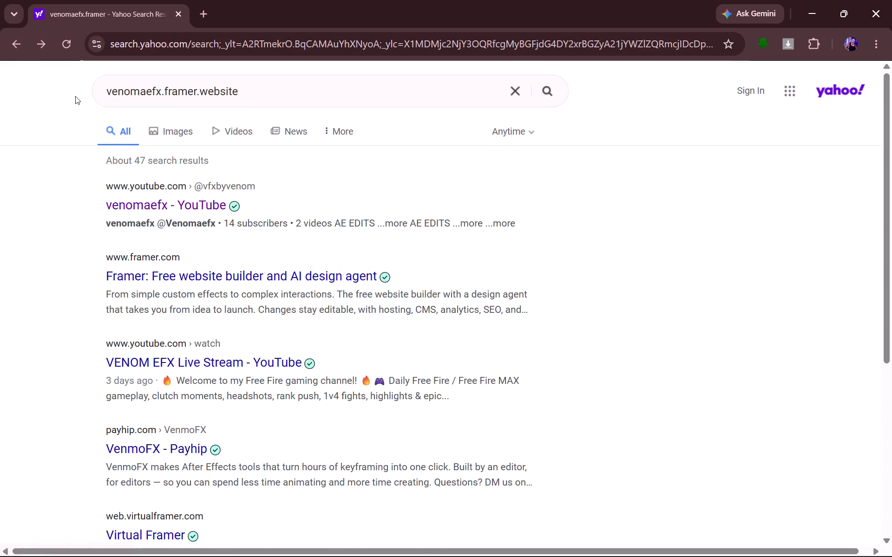
left_click(13, 48)
left_click(204, 204)
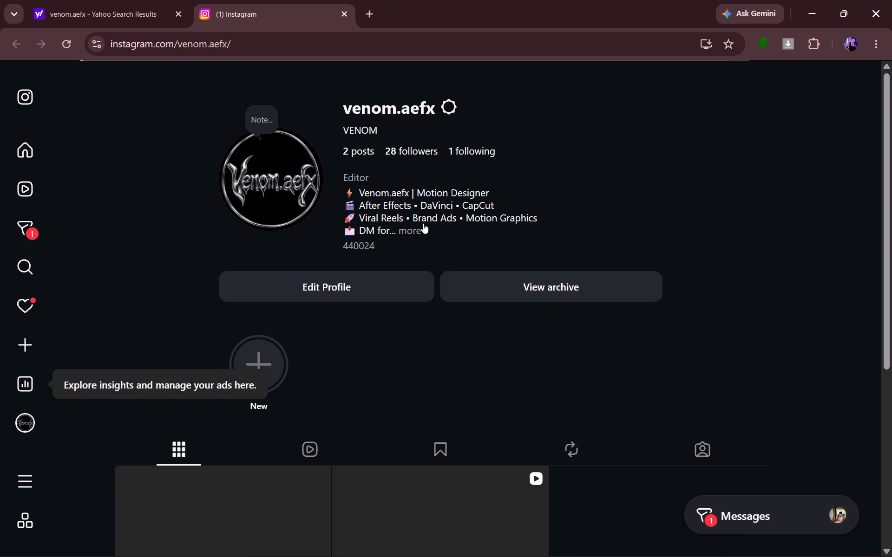
left_click(407, 228)
scroll(558, 228, "down", 3)
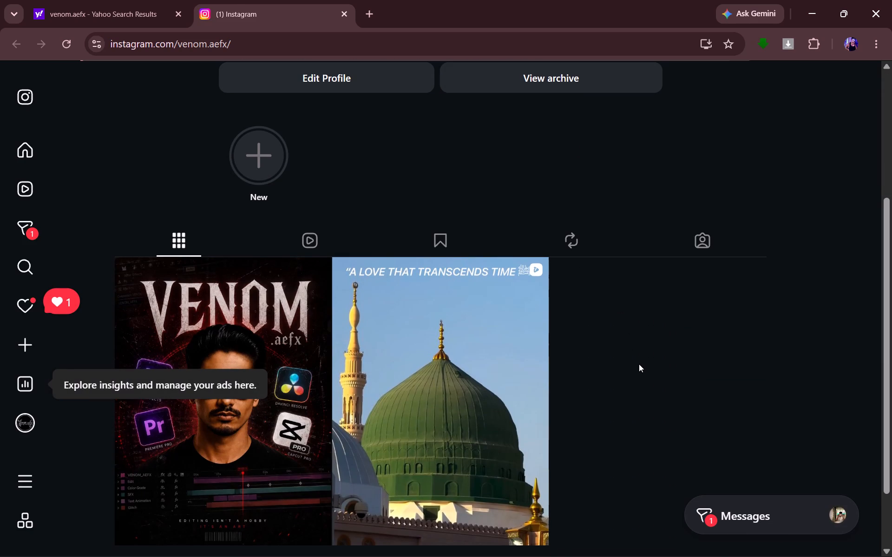
scroll(639, 364, "down", 8)
scroll(639, 364, "up", 11)
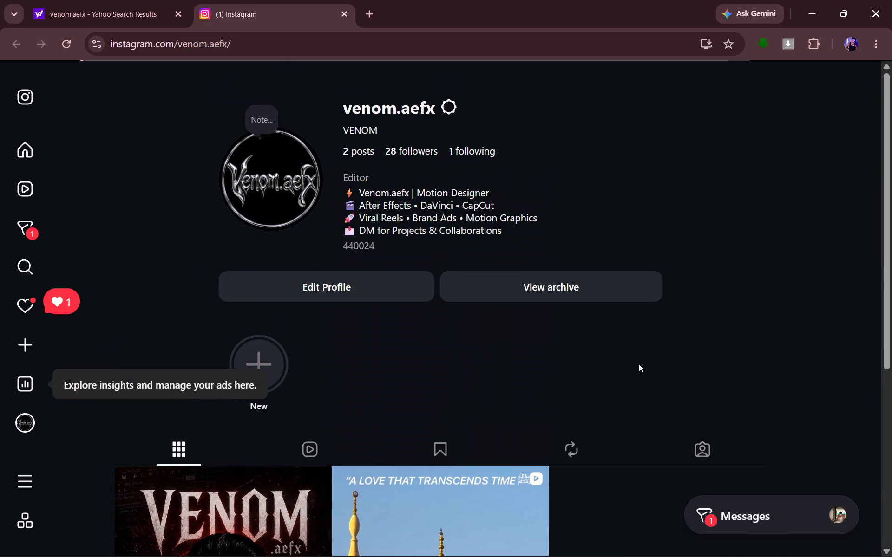
left_click(485, 218)
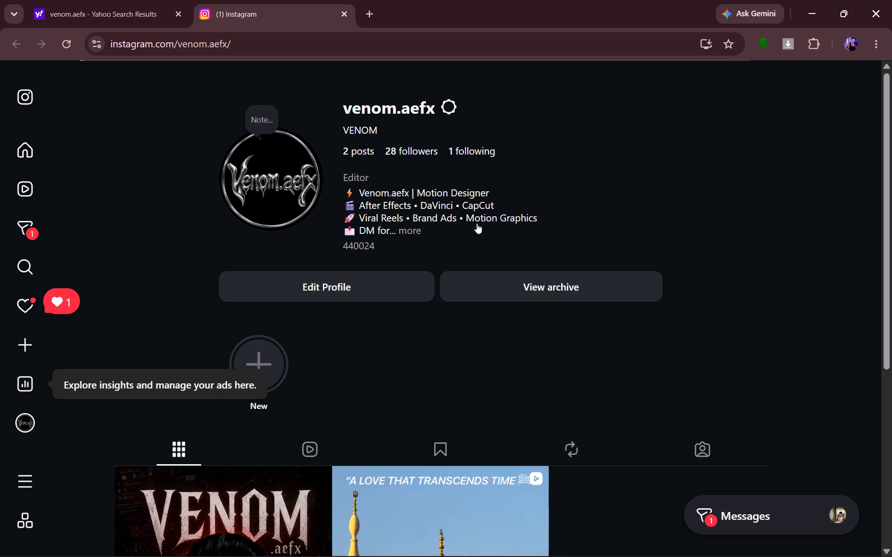
left_click_drag(477, 223, 472, 224)
left_click(453, 233)
left_click(404, 232)
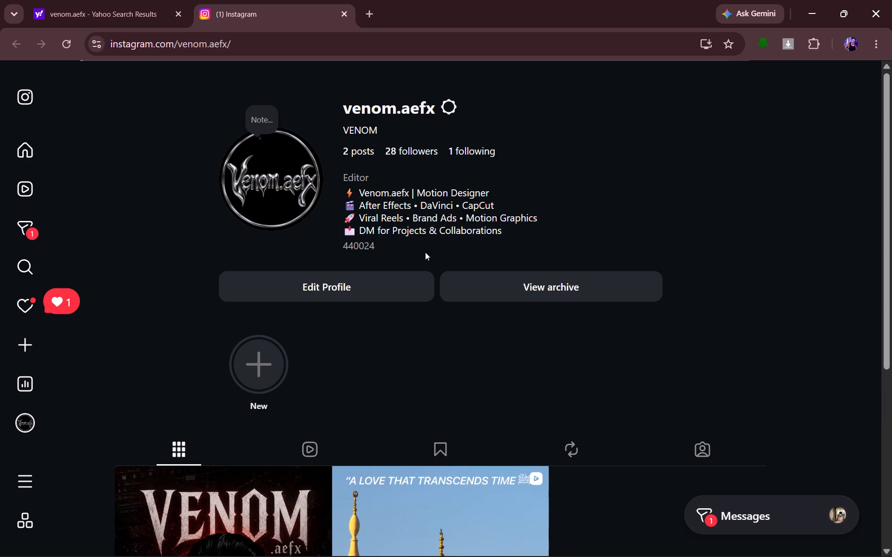
scroll(562, 396, "up", 2)
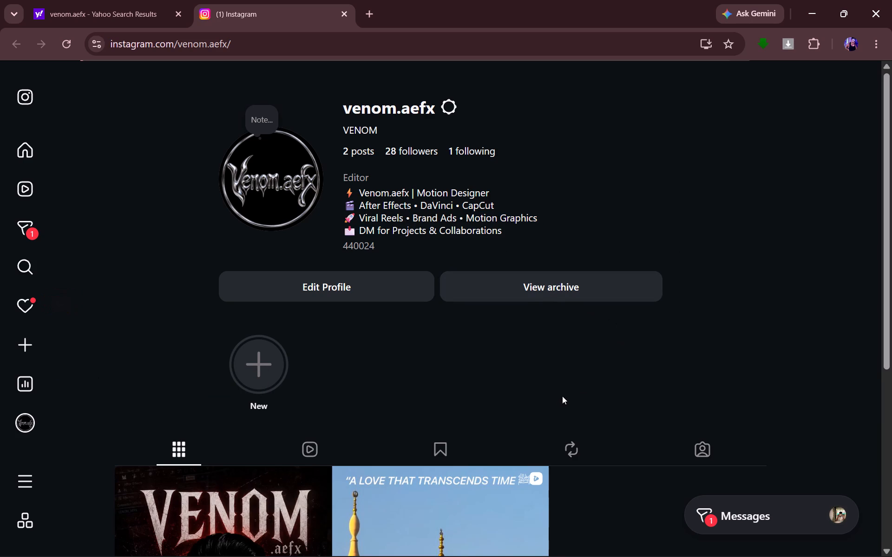
scroll(562, 396, "down", 6)
scroll(562, 396, "up", 8)
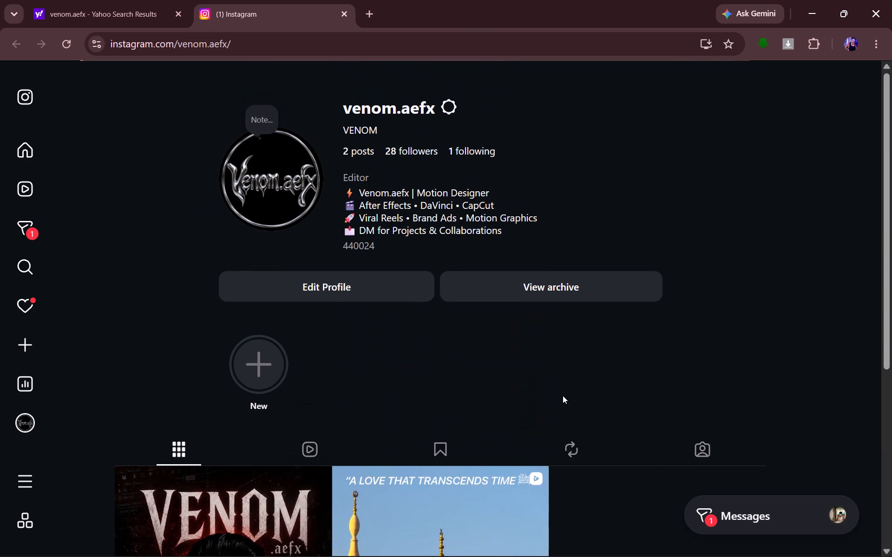
scroll(663, 369, "down", 4)
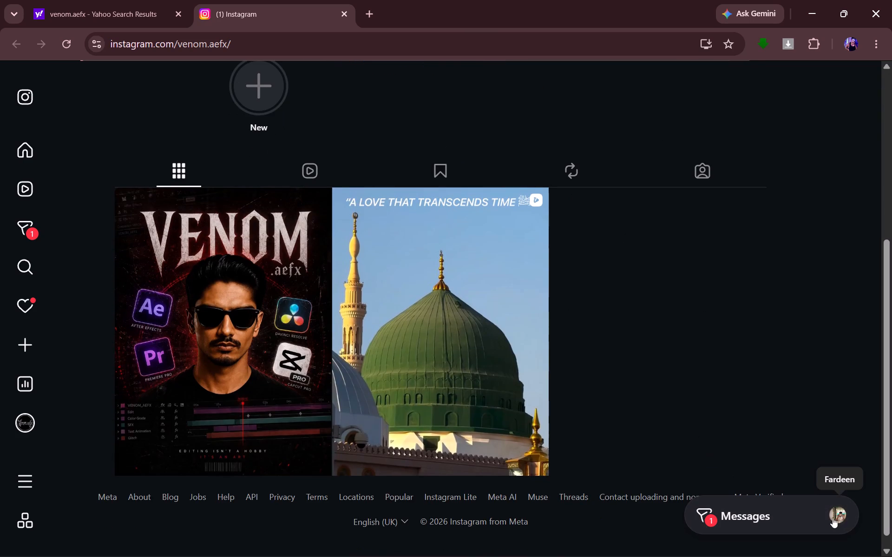
Check the latest Instagram conversation and the message list, closing the messages when finished.
left_click(837, 518)
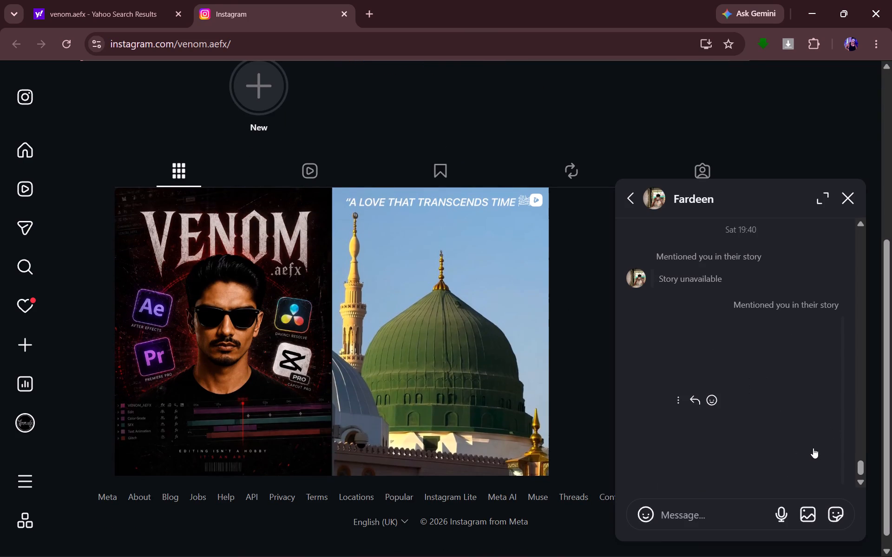
left_click(636, 200)
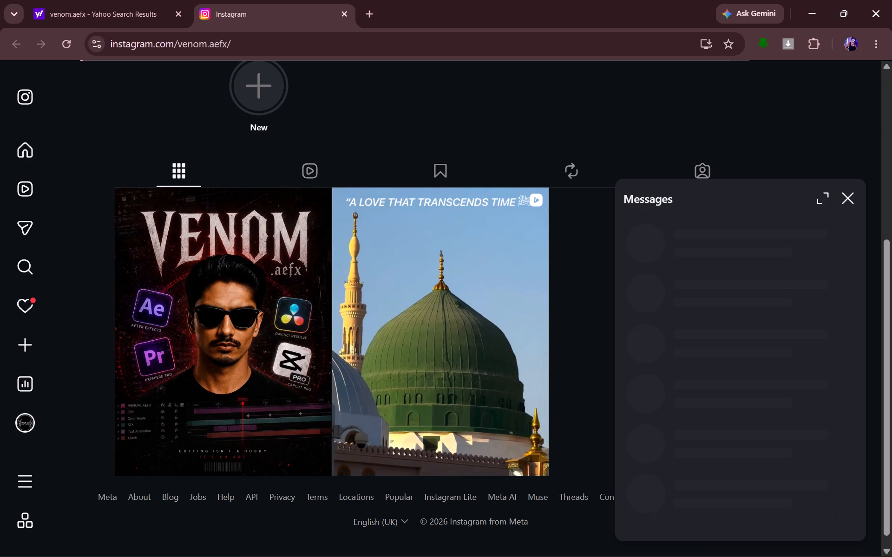
left_click(849, 197)
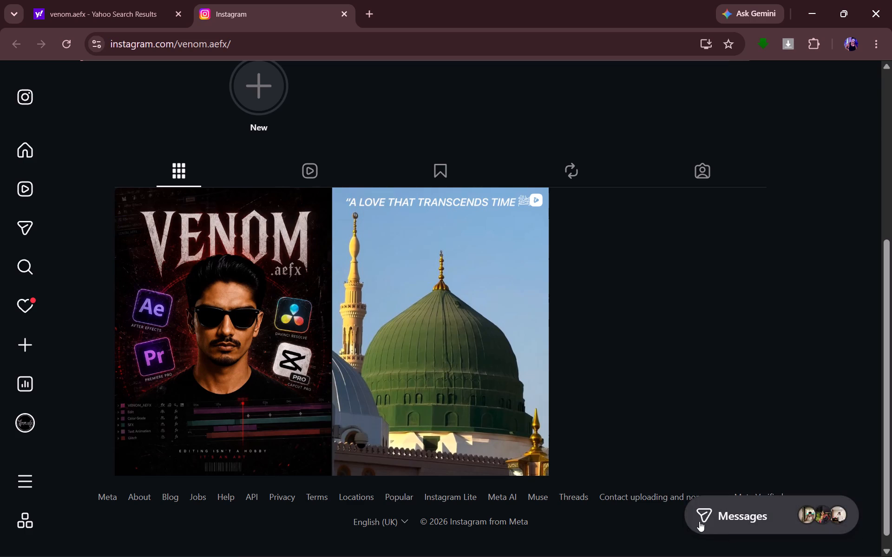
left_click(699, 521)
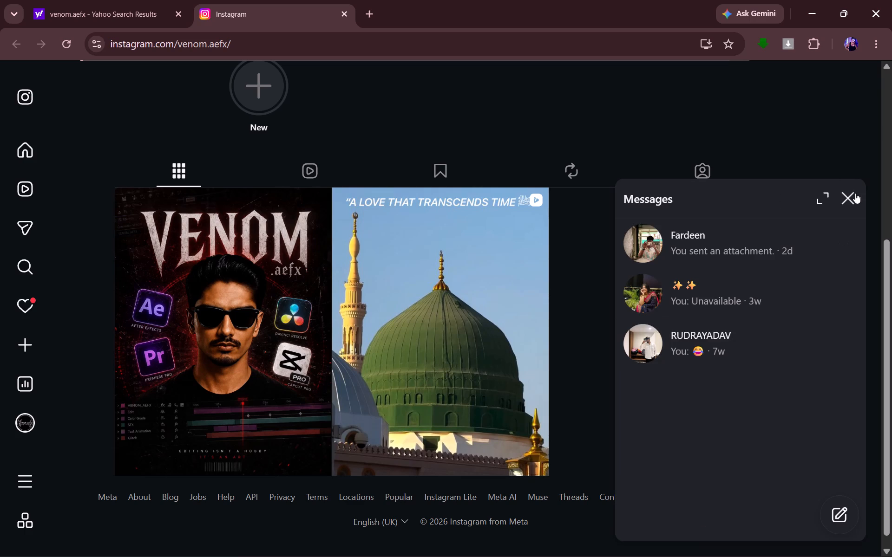
left_click(855, 193)
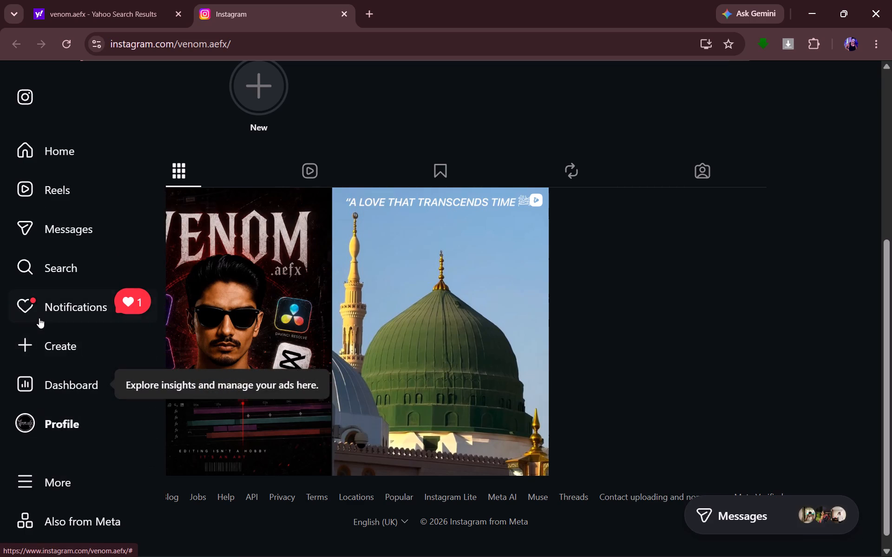
Review the Instagram notifications, close them and return to the beginning of the profile.
left_click(38, 301)
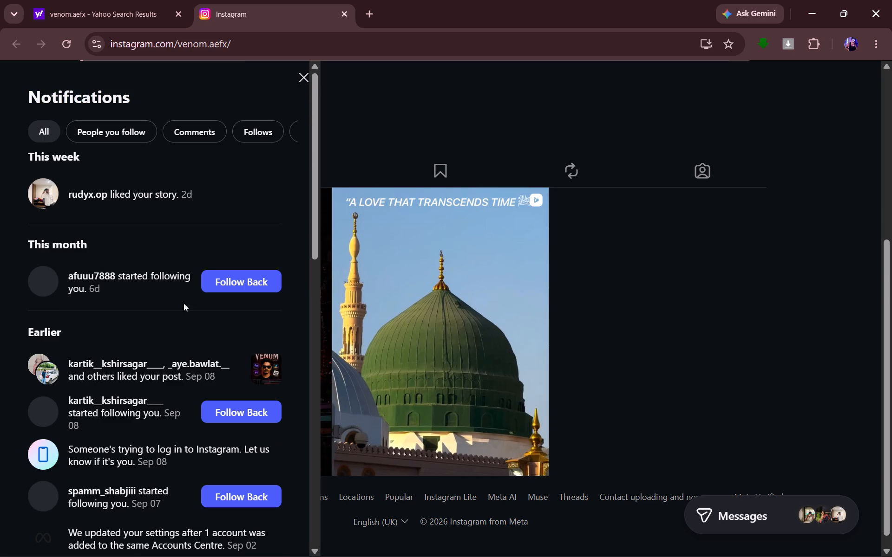
left_click(302, 78)
scroll(450, 331, "up", 6)
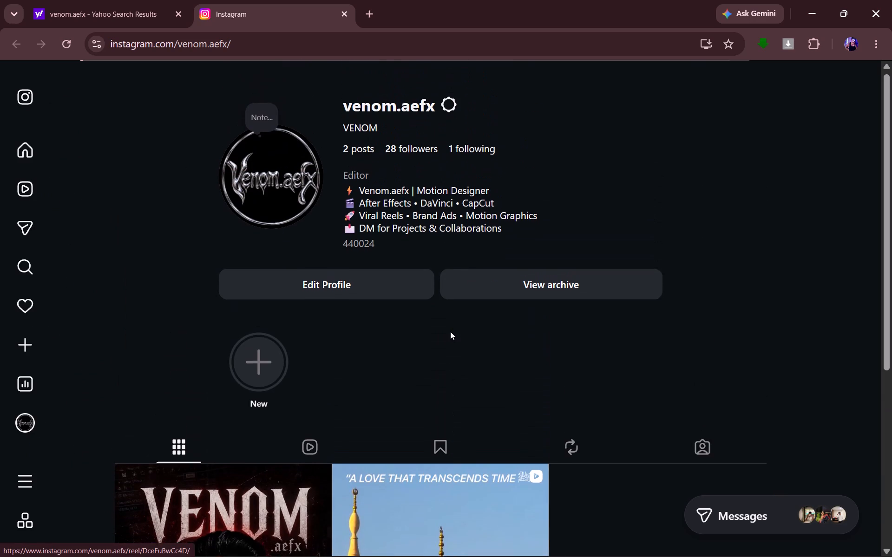
Log out of the venom.aefx Instagram account.
left_click(31, 480)
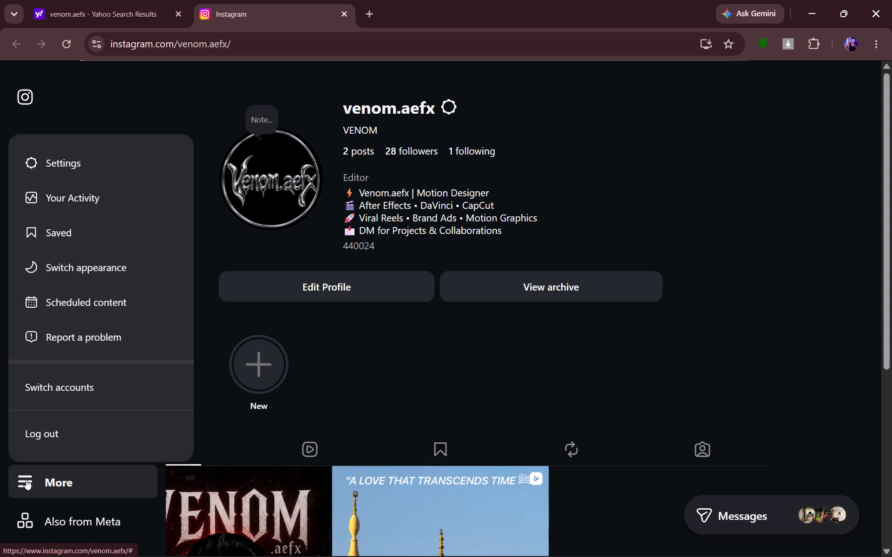
left_click(39, 432)
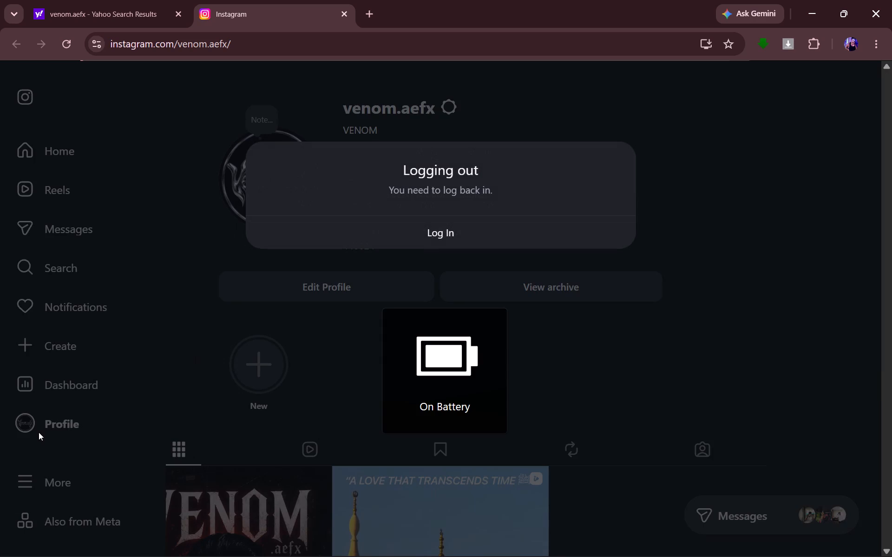
left_click(492, 354)
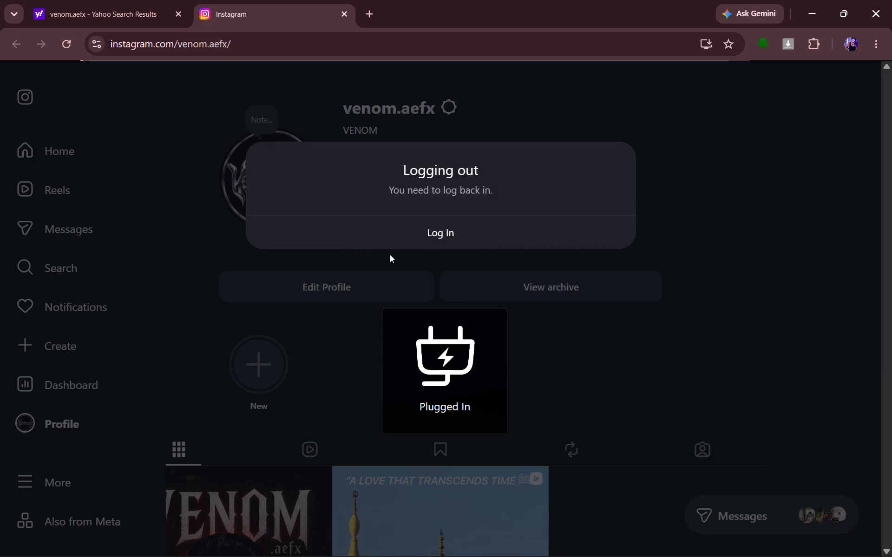
left_click(447, 104)
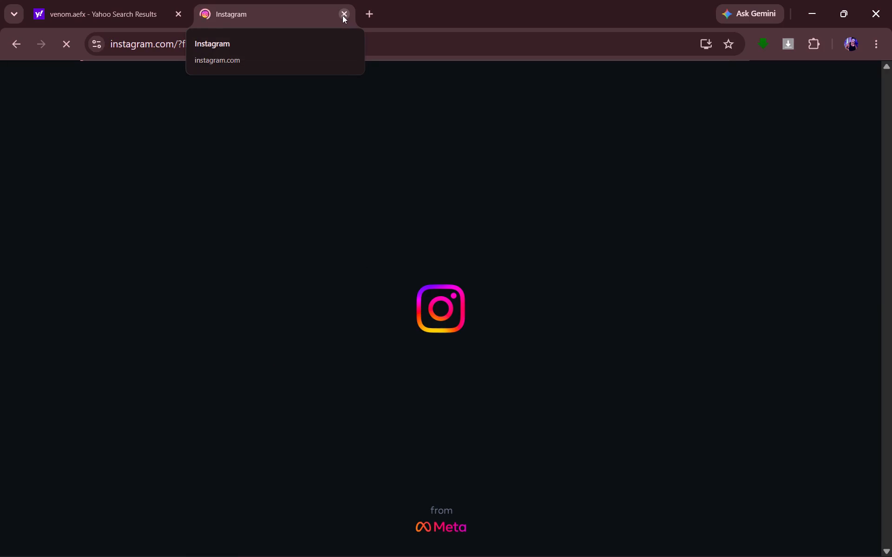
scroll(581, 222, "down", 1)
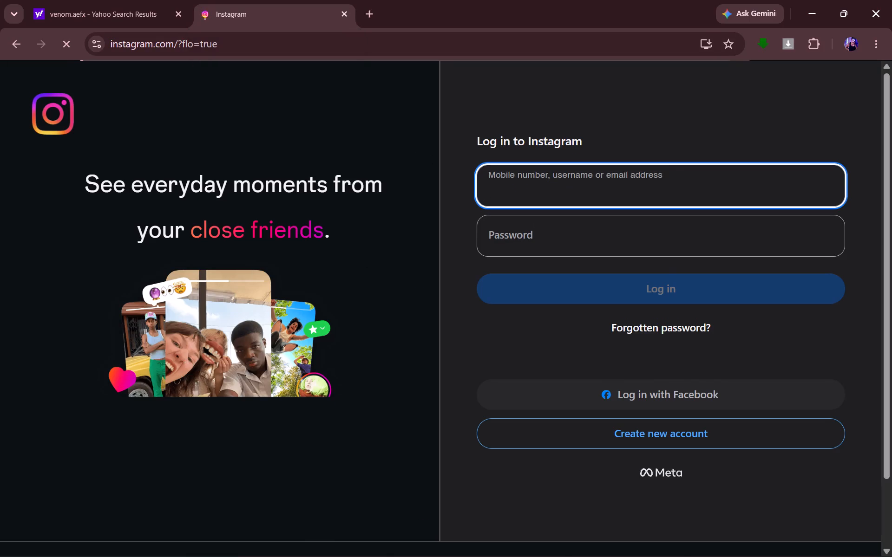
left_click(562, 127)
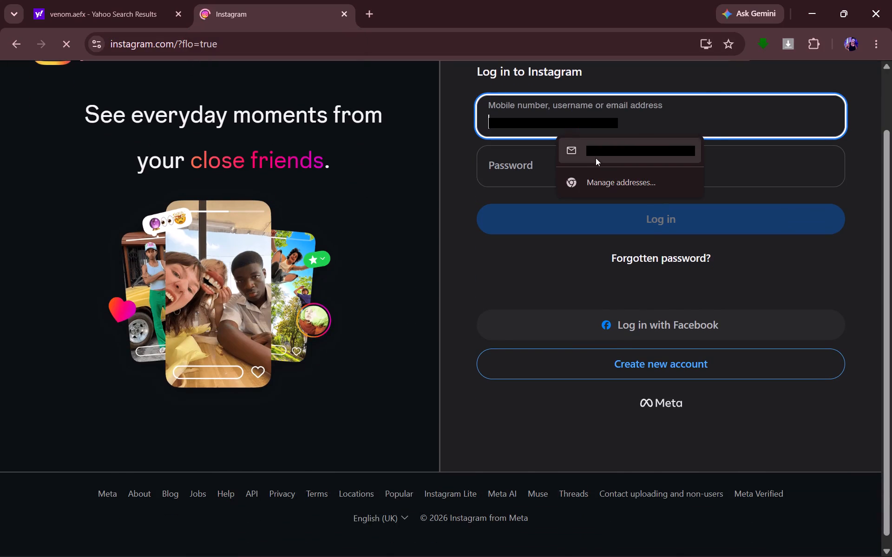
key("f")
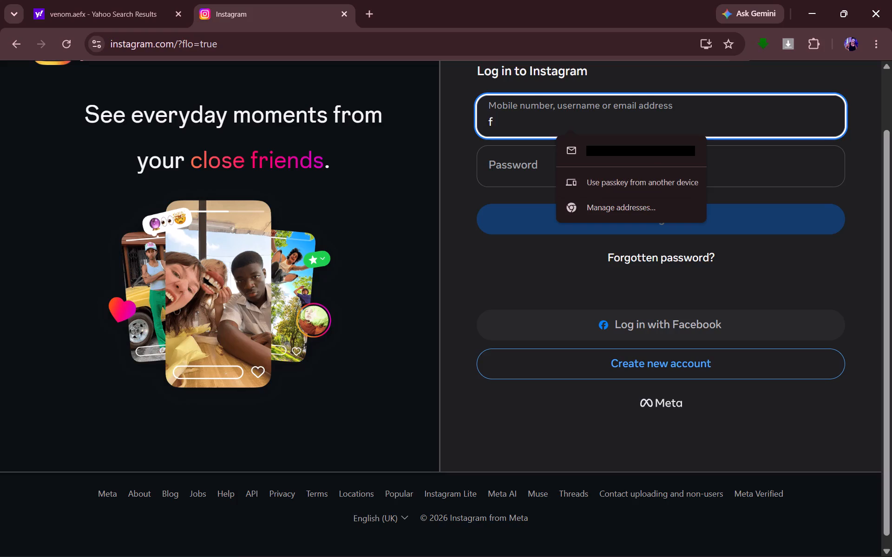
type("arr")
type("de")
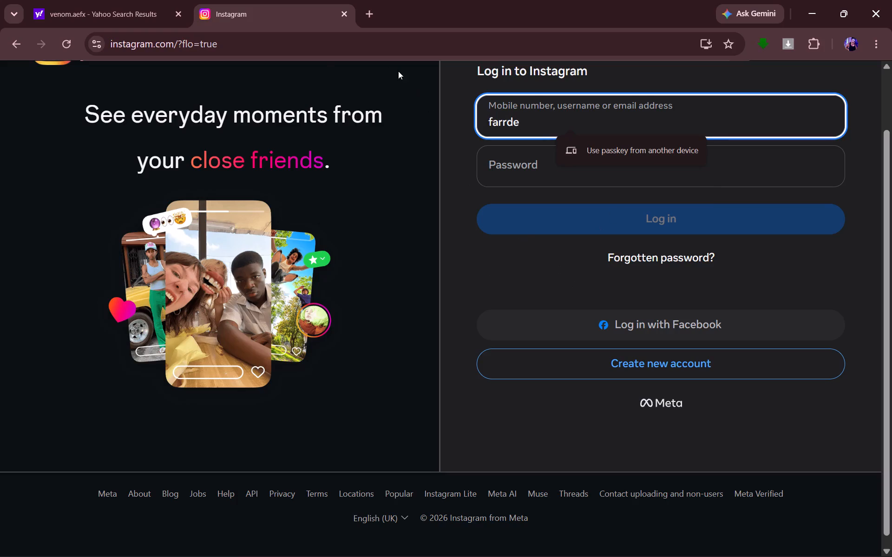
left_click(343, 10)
Reopen the venom.aefx Instagram profile from the search results, dismiss the sign-up prompt and read the full bio.
scroll(373, 217, "up", 2)
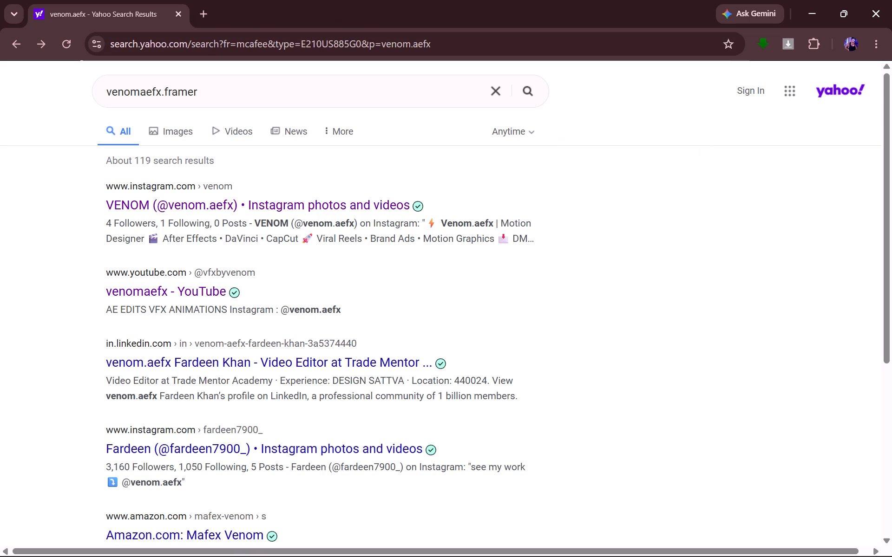
scroll(369, 217, "up", 1)
left_click(226, 204)
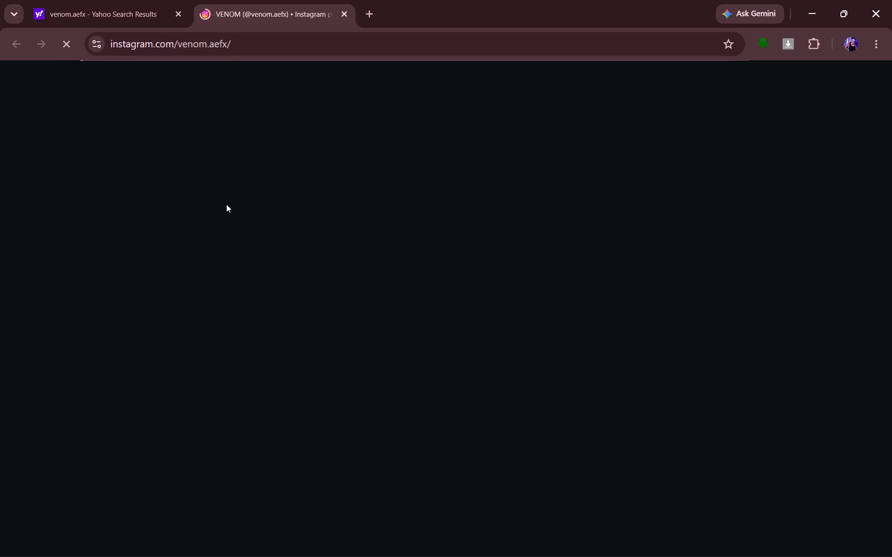
scroll(601, 227, "down", 3)
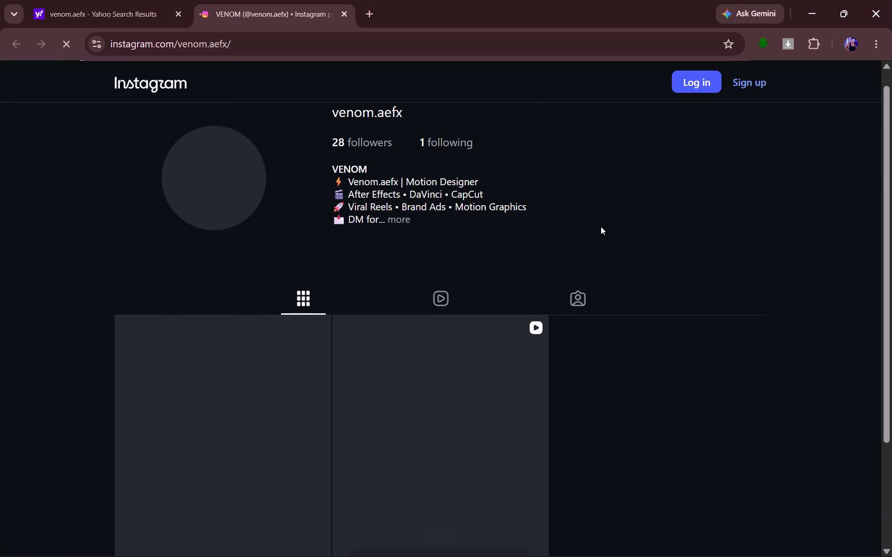
scroll(601, 227, "up", 3)
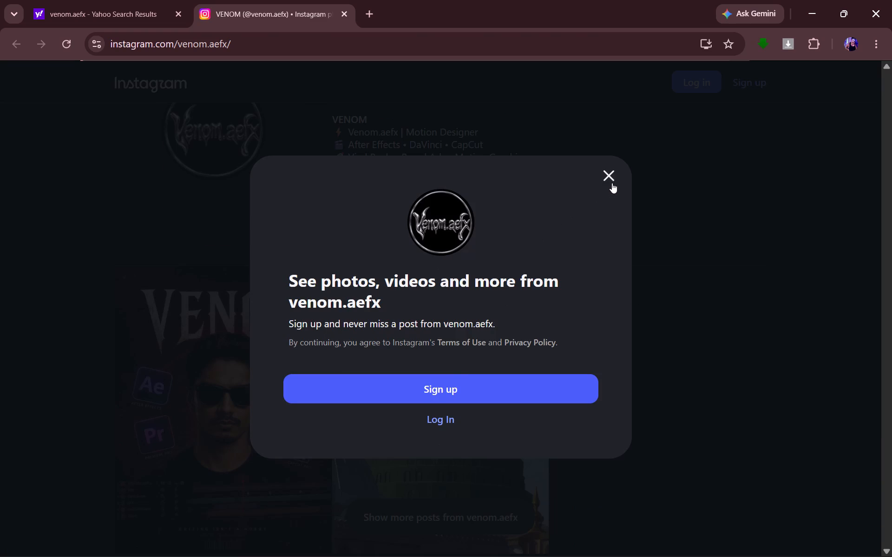
left_click(612, 182)
left_click(437, 144)
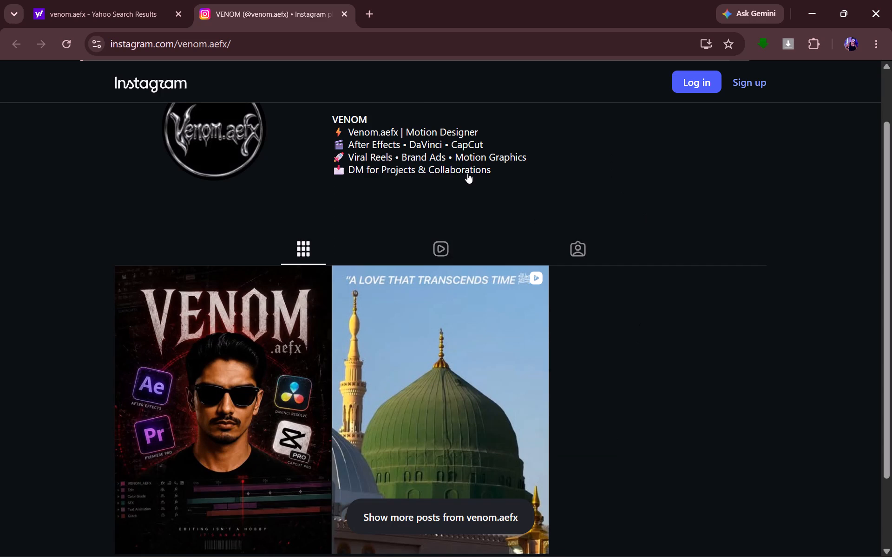
scroll(468, 173, "up", 7)
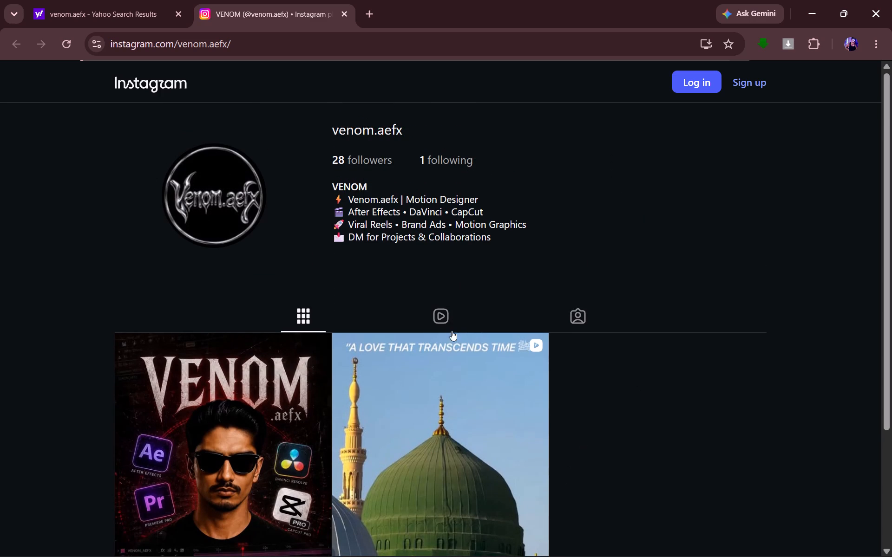
Try to view the profile's reels and its posts while logged out, dismissing each sign-up prompt.
left_click(441, 315)
left_click(612, 174)
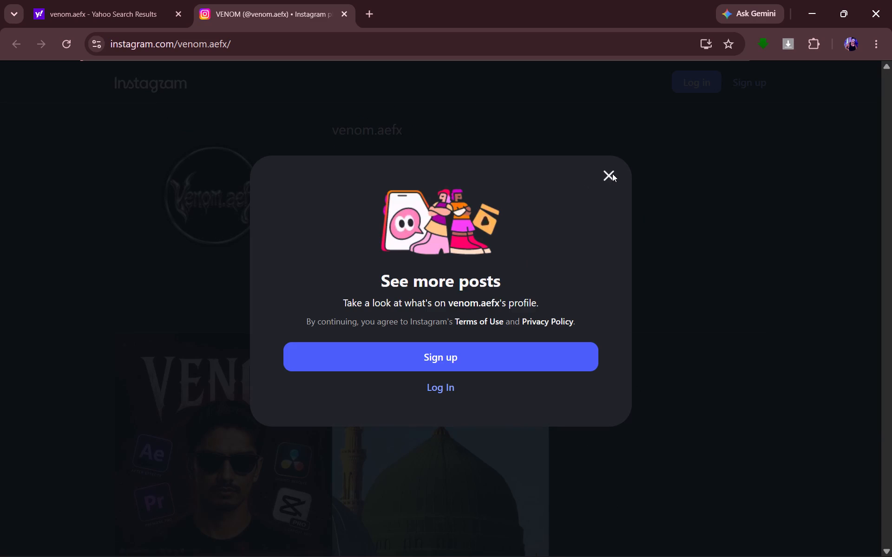
left_click(302, 319)
scroll(603, 415, "down", 2)
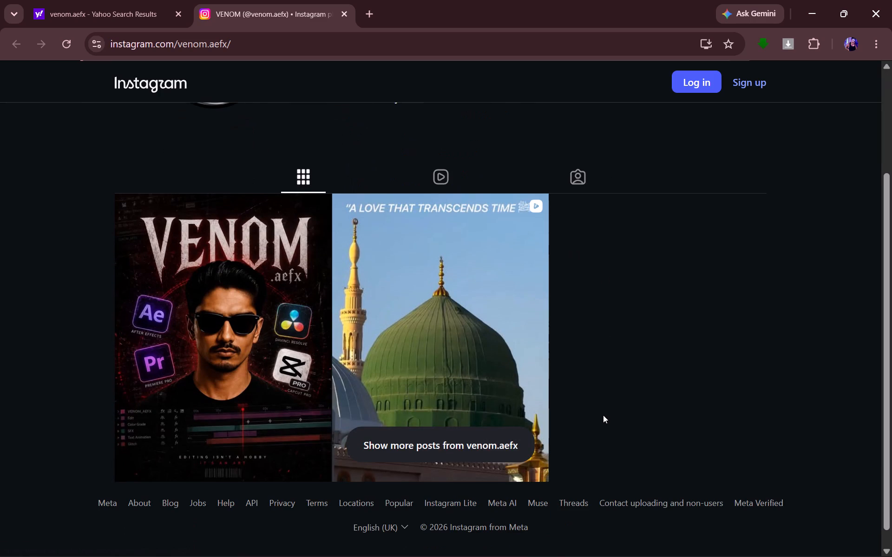
left_click(503, 348)
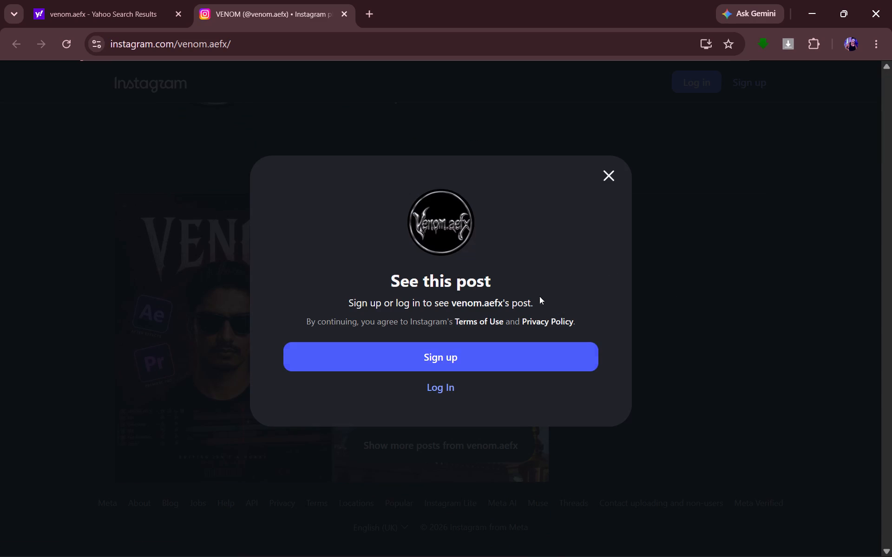
left_click(606, 168)
left_click(462, 298)
left_click(613, 179)
Close the Instagram profile and the remaining search results page.
left_click(345, 9)
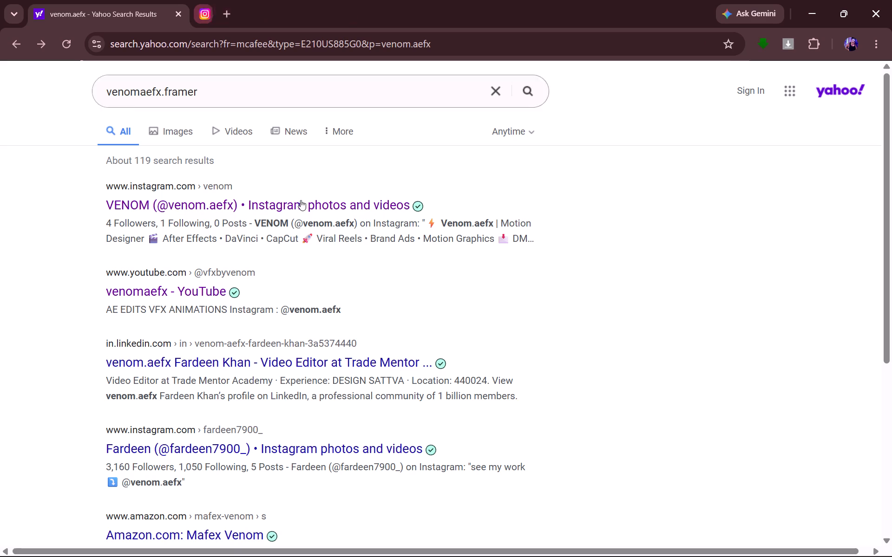
scroll(382, 268, "up", 4)
left_click(183, 19)
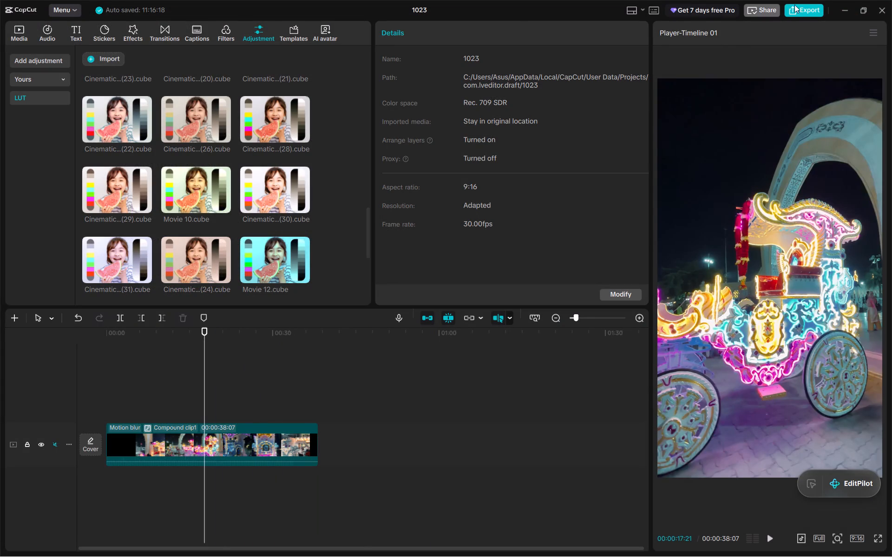
Minimize CapCut and open File Explorer.
left_click(838, 11)
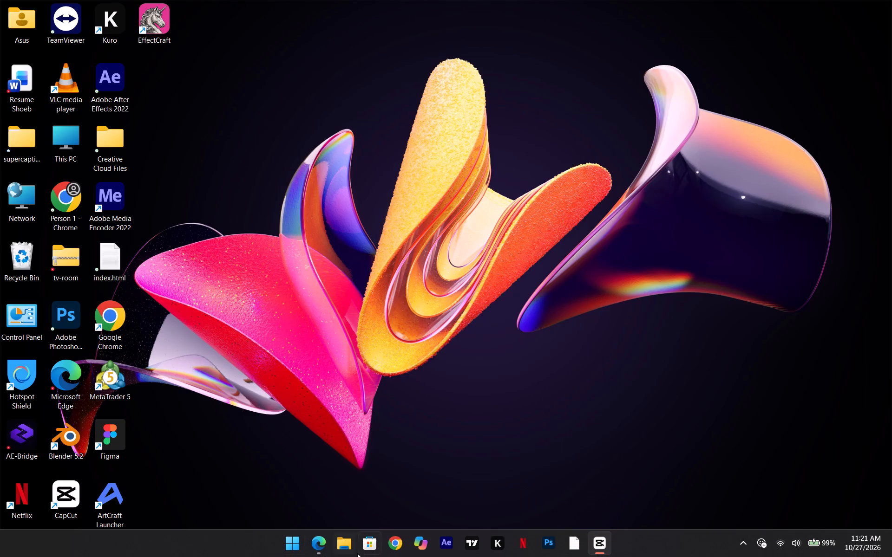
left_click(337, 551)
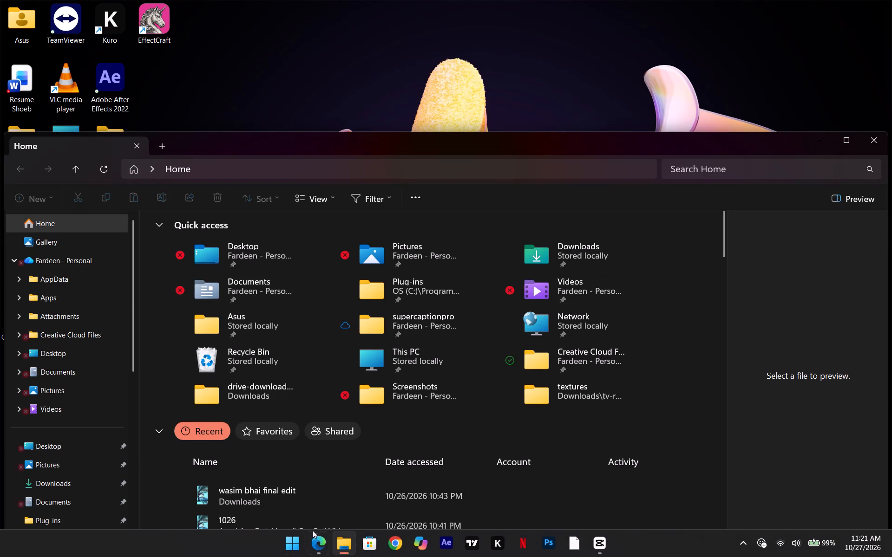
Switch to File Explorer and open the CapCut folder under C:, Users, Asus, AppData, Local.
scroll(120, 461, "down", 6)
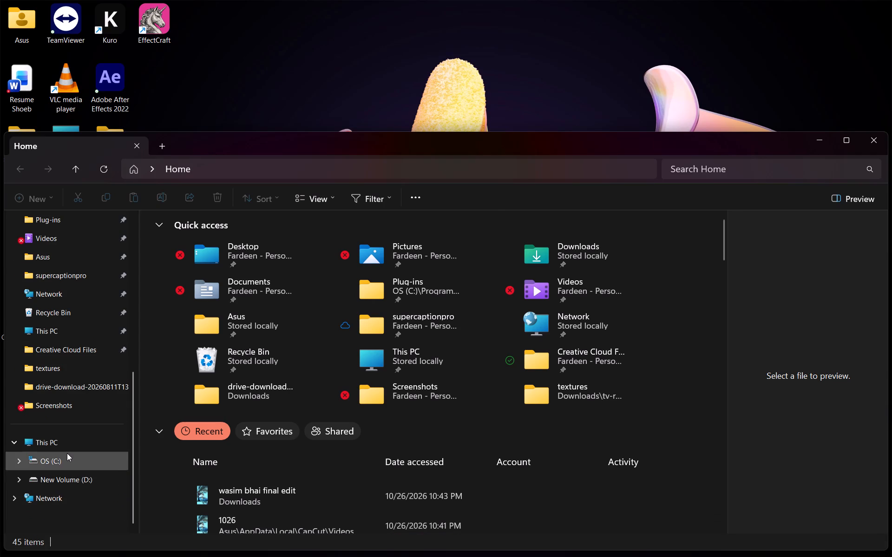
left_click(67, 453)
scroll(264, 412, "down", 7)
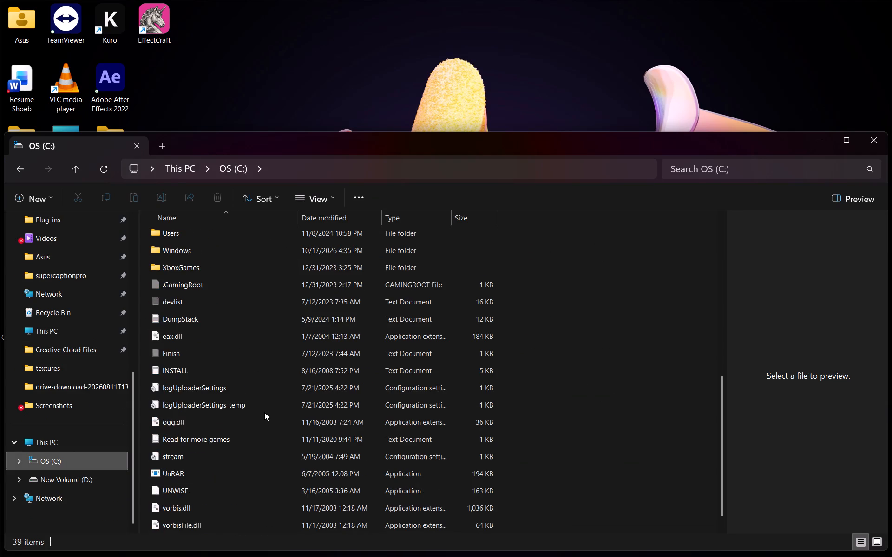
scroll(264, 412, "down", 4)
scroll(264, 412, "up", 2)
double_click(219, 323)
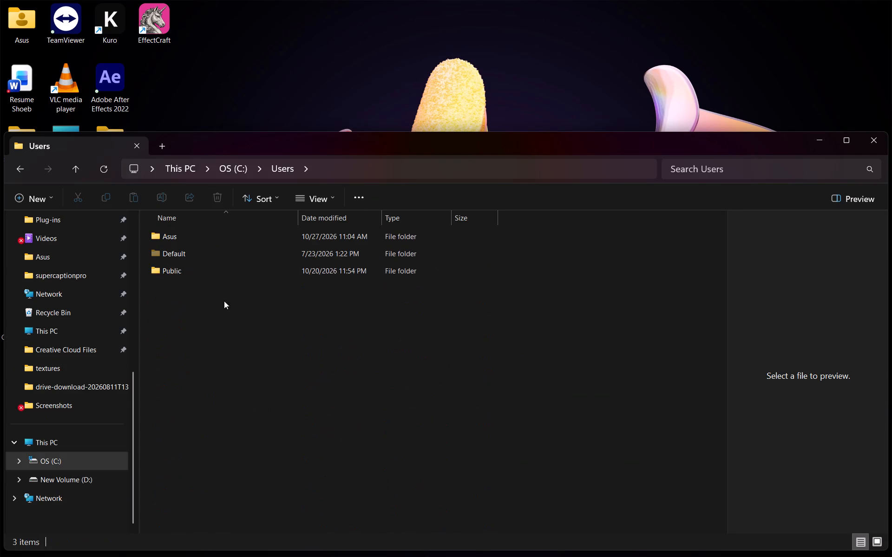
double_click(230, 232)
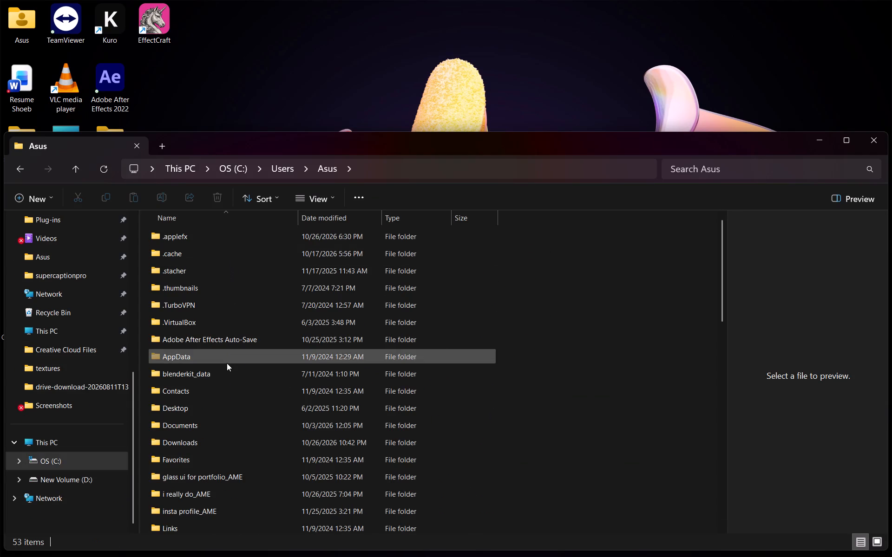
double_click(227, 363)
double_click(235, 266)
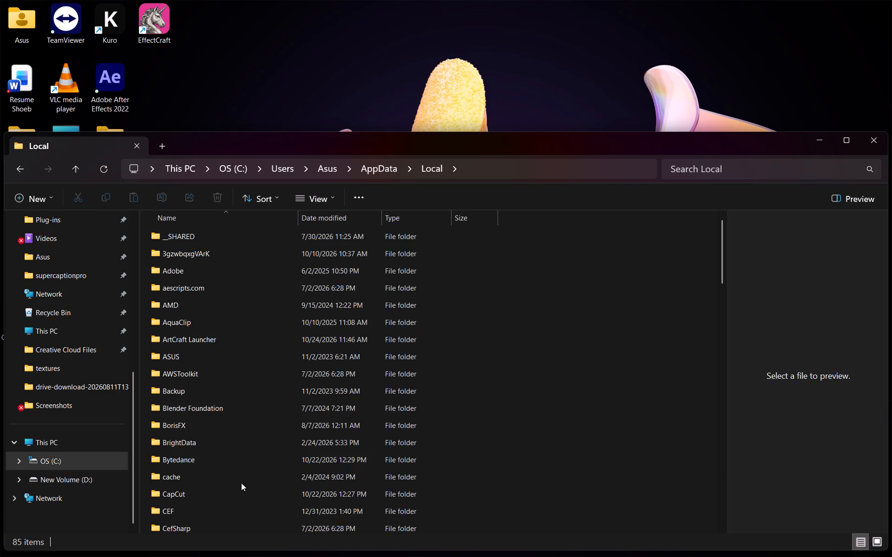
double_click(242, 487)
Open project 1023's videoAlg resources folder through User Data, Projects, com.lveditor.draft, 1023 and Resources.
left_click(242, 256)
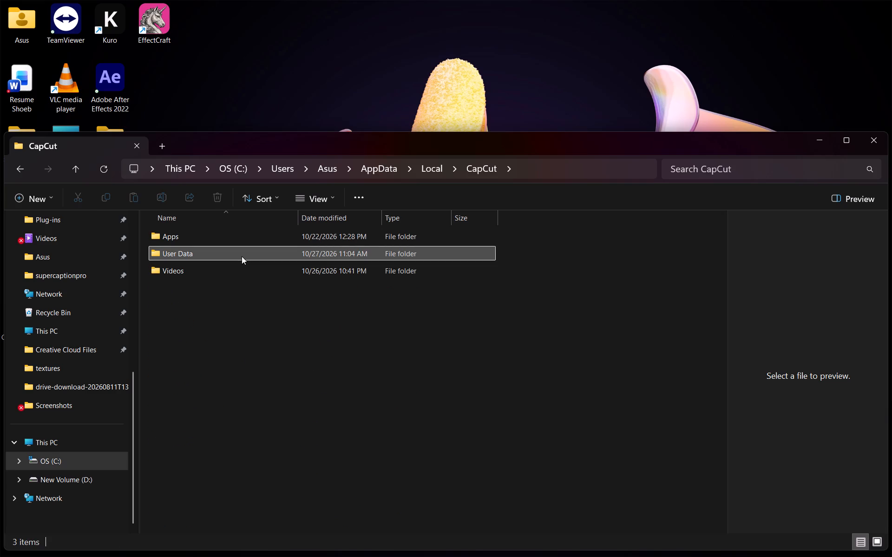
left_click(242, 256)
scroll(261, 419, "down", 2)
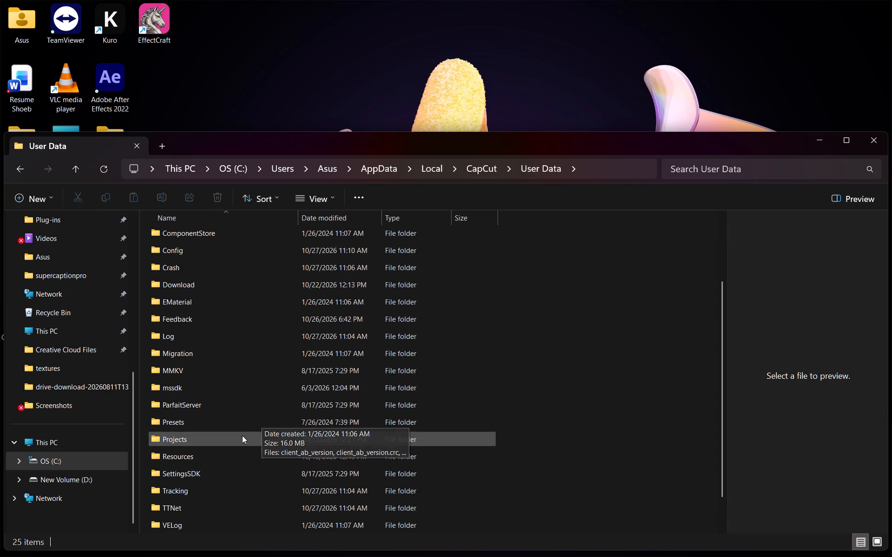
double_click(236, 444)
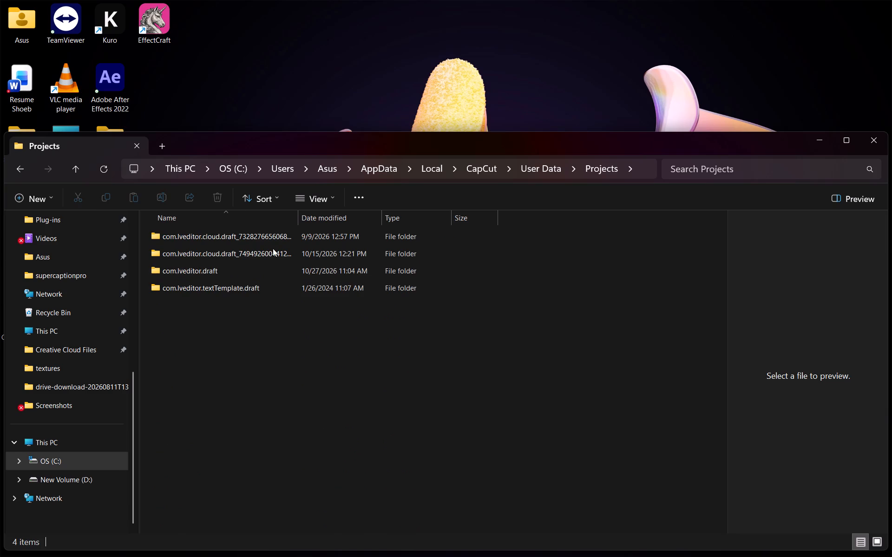
double_click(375, 275)
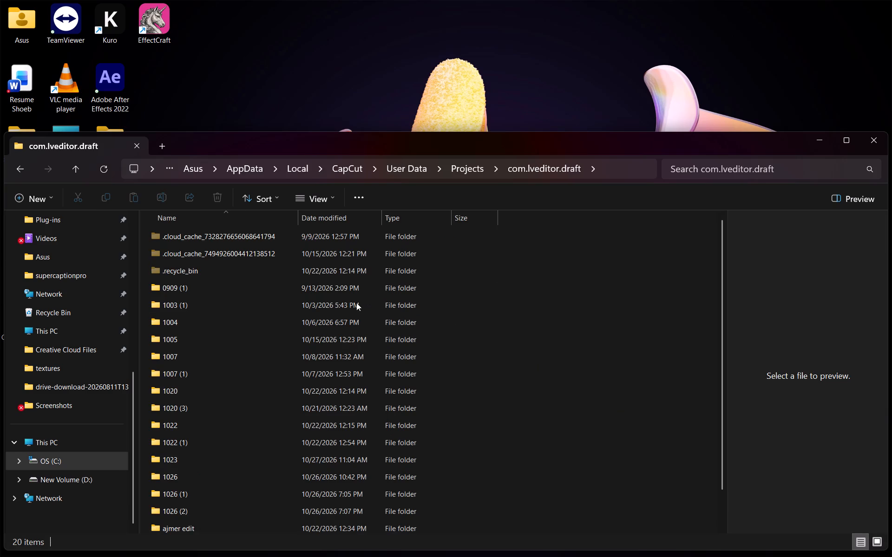
scroll(248, 435, "down", 1)
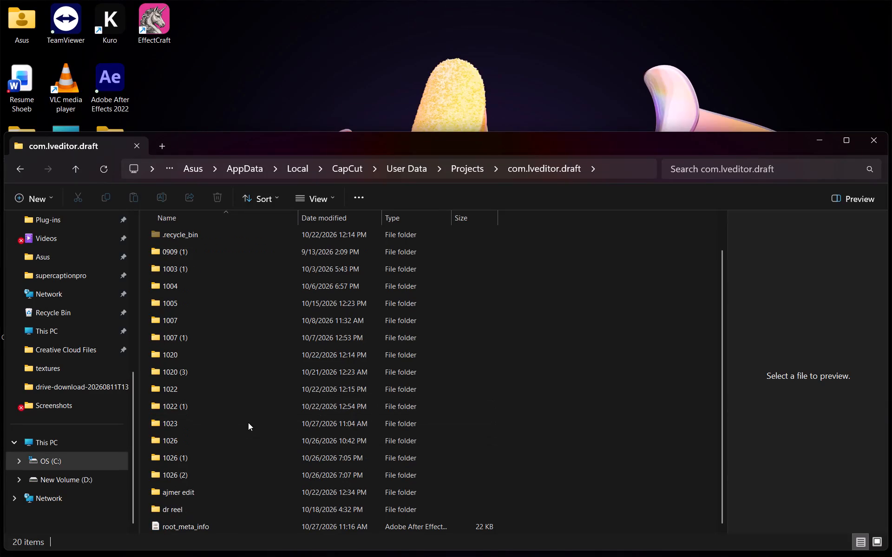
double_click(248, 422)
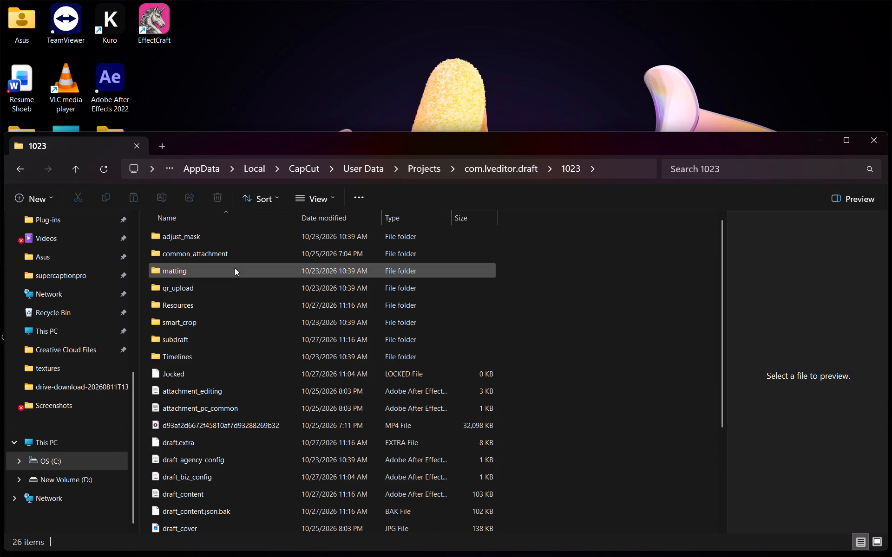
double_click(253, 304)
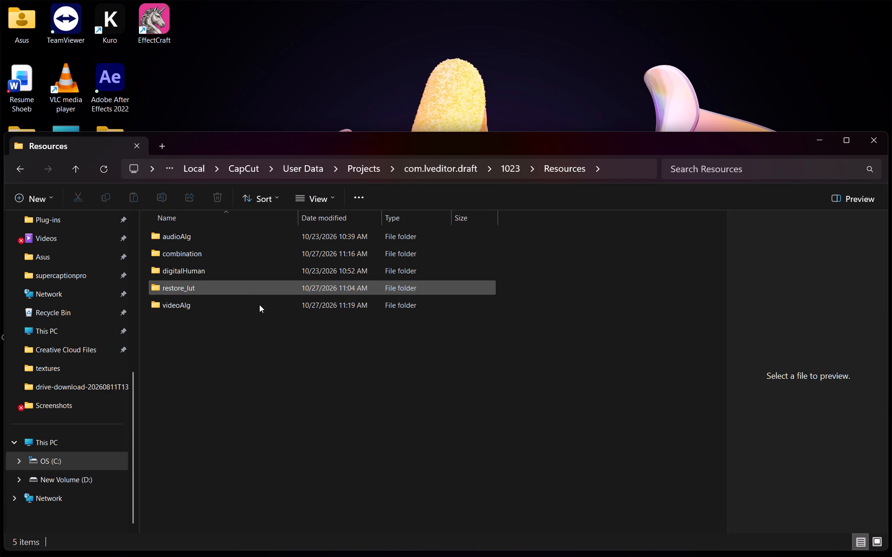
double_click(259, 304)
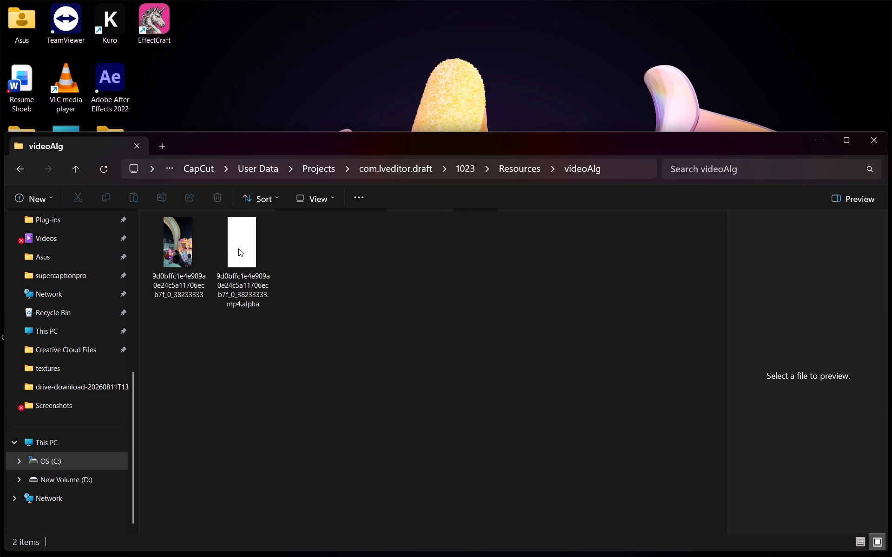
Play the processed MP4 in the videoAlg folder to check it, and close the player.
double_click(172, 240)
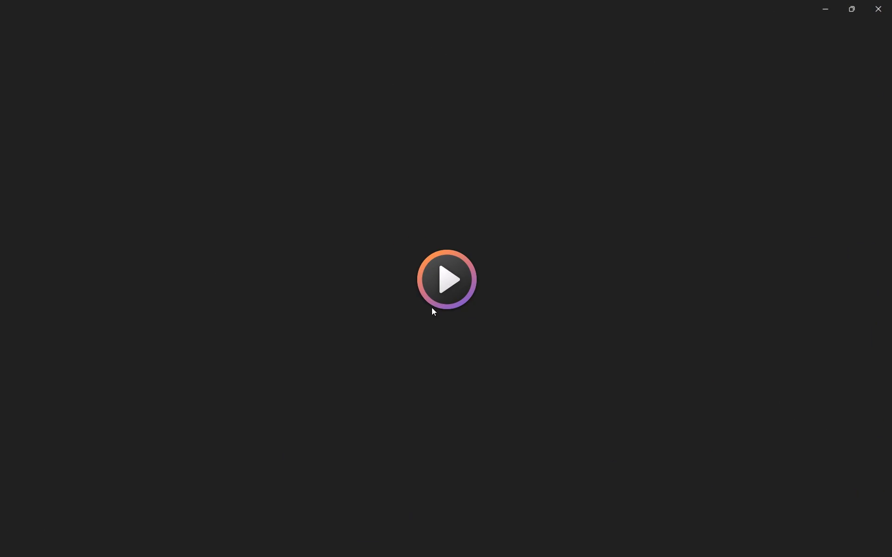
left_click(446, 284)
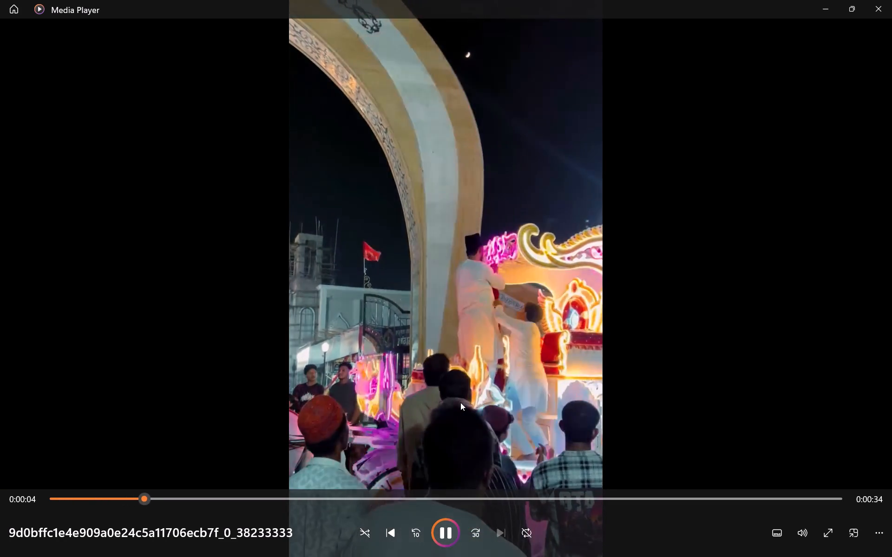
left_click(891, 0)
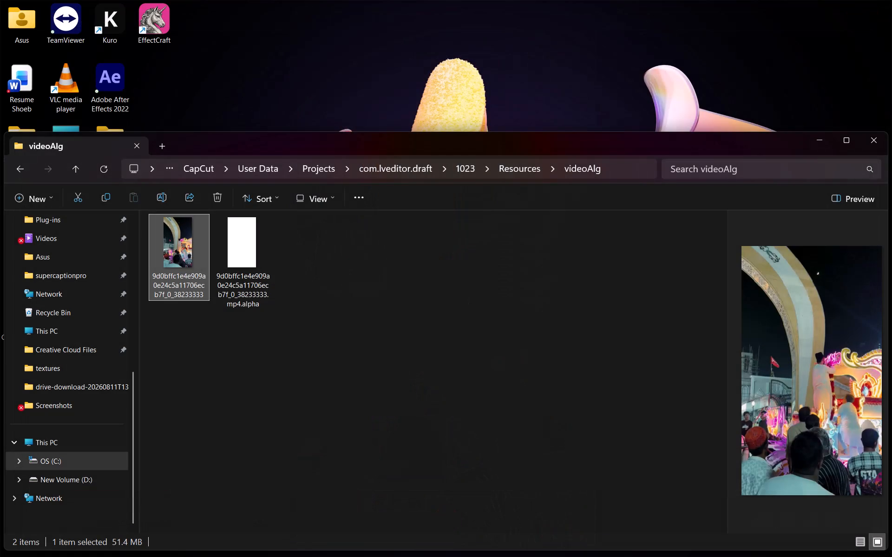
Copy the processed MP4 from the videoAlg folder into Downloads.
left_click(104, 200)
scroll(82, 314, "up", 3)
left_click(65, 342)
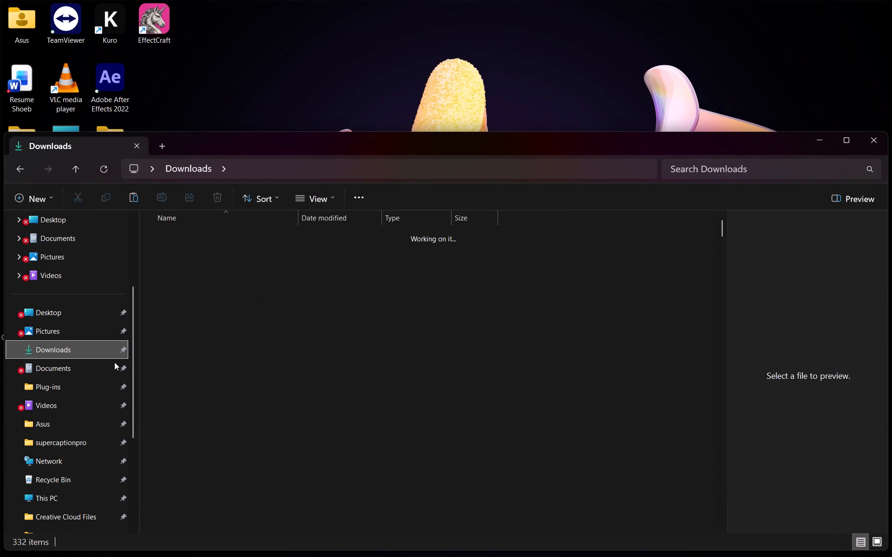
left_click(133, 199)
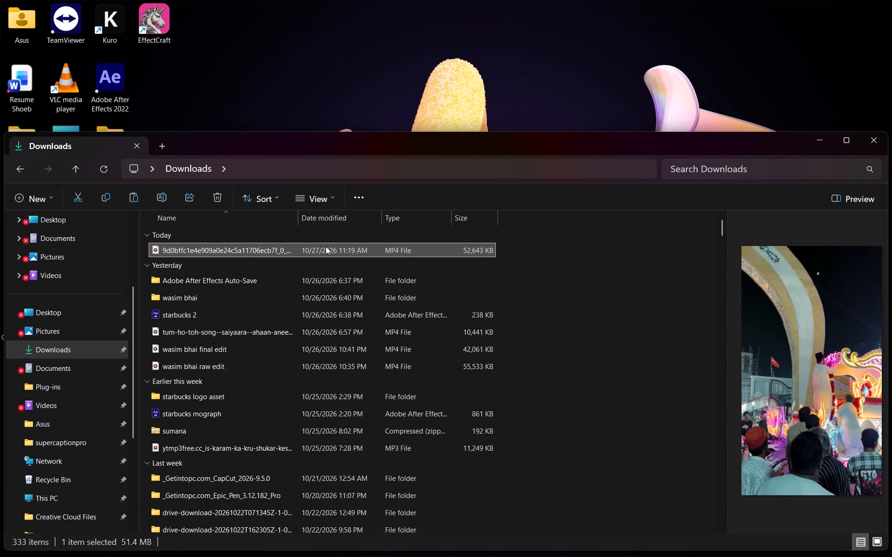
Rename the copied video in Downloads as aman edit raw.
left_click(161, 194)
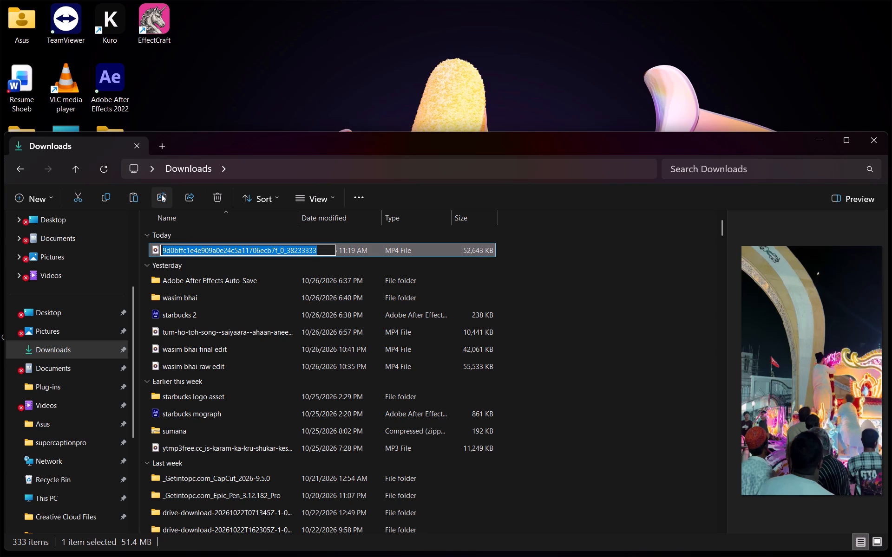
type("aman")
key("space")
type("edit raw")
key("Return")
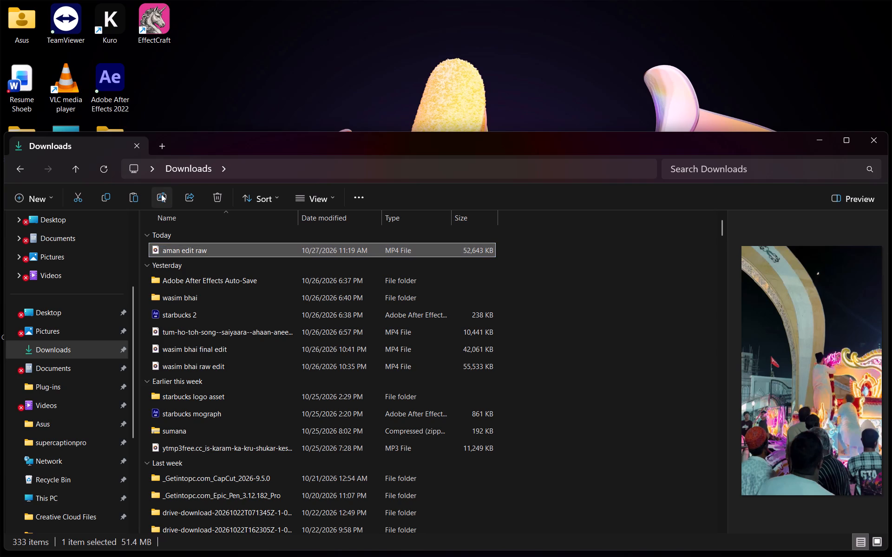
Permanently delete the wasim bhai raw edit video from Downloads.
left_click(239, 355)
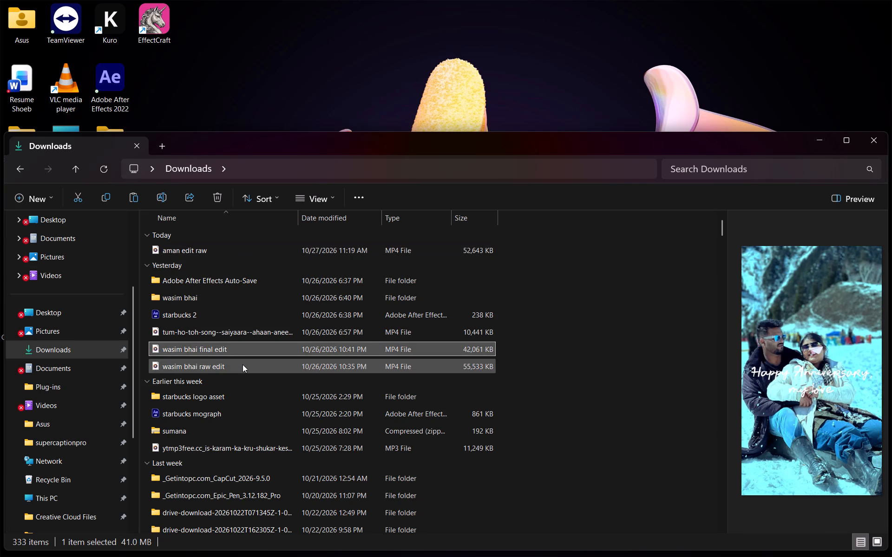
left_click(243, 364)
key("shift+Delete")
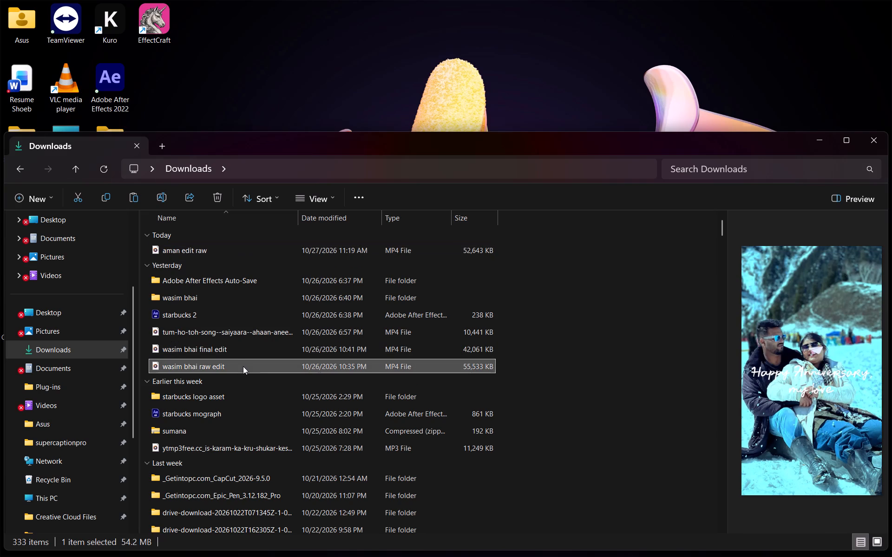
key("Return")
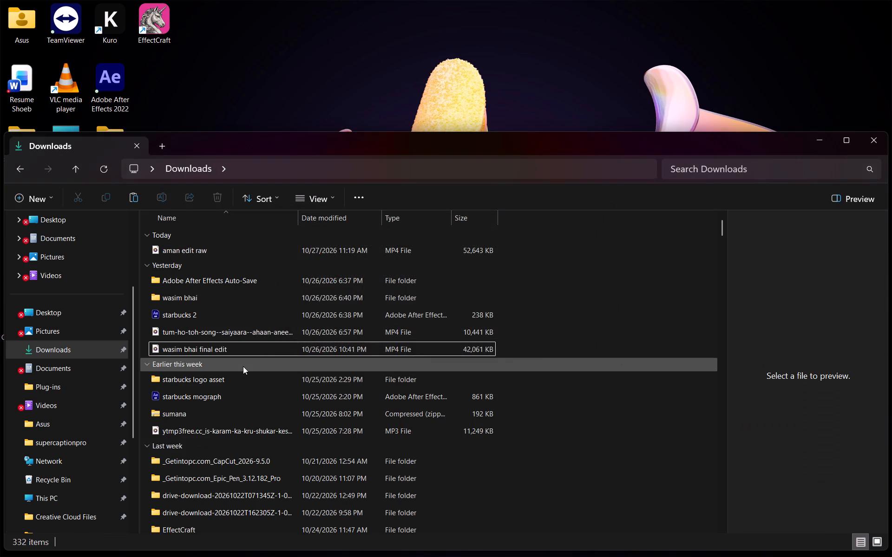
left_click(551, 326)
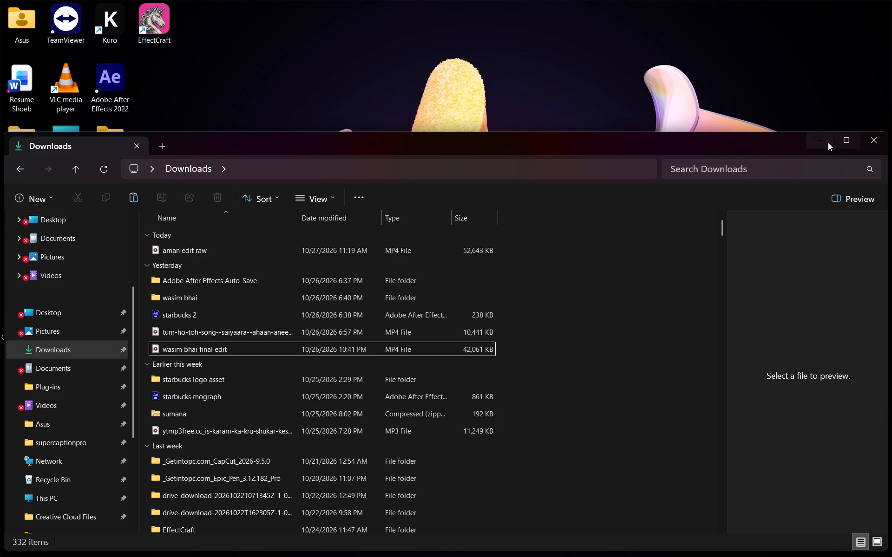
Return to CapCut and delete the motion-blurred compound clip from the timeline of project 1023.
left_click(826, 142)
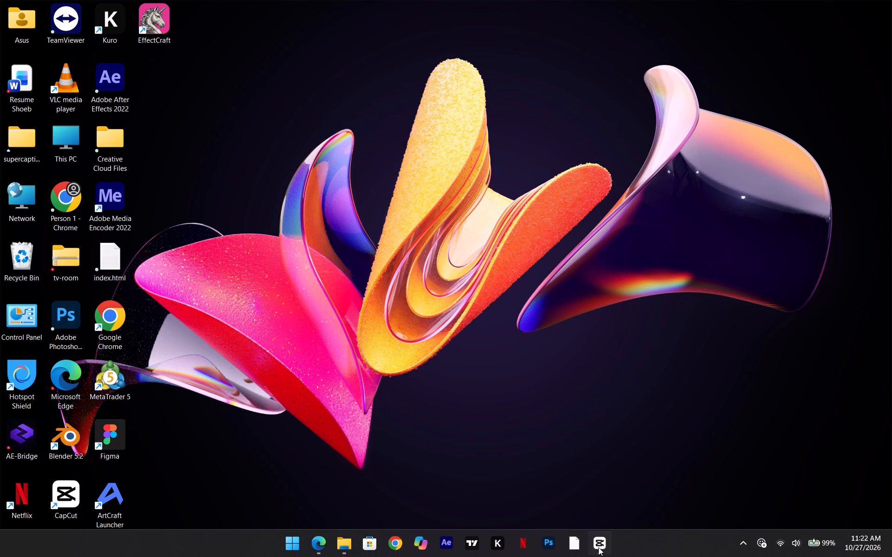
left_click(593, 494)
left_click(239, 445)
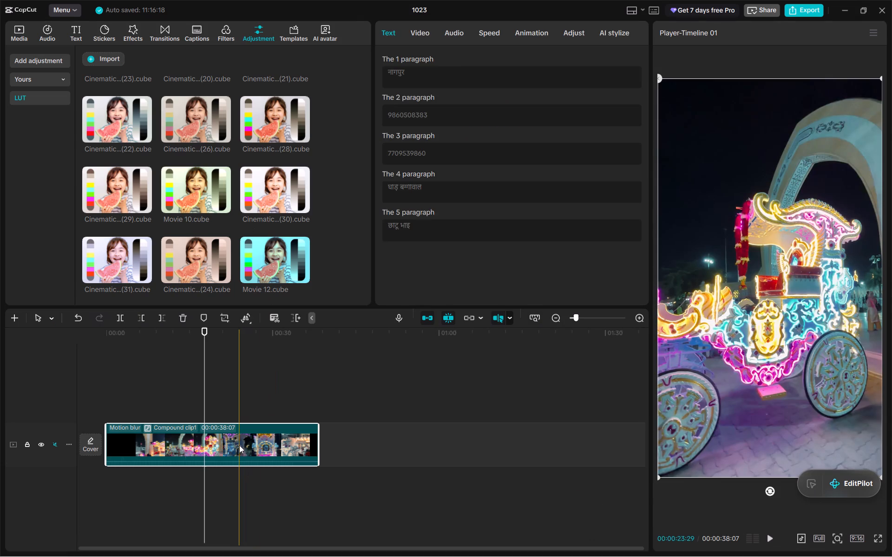
key("Delete")
left_click(137, 454)
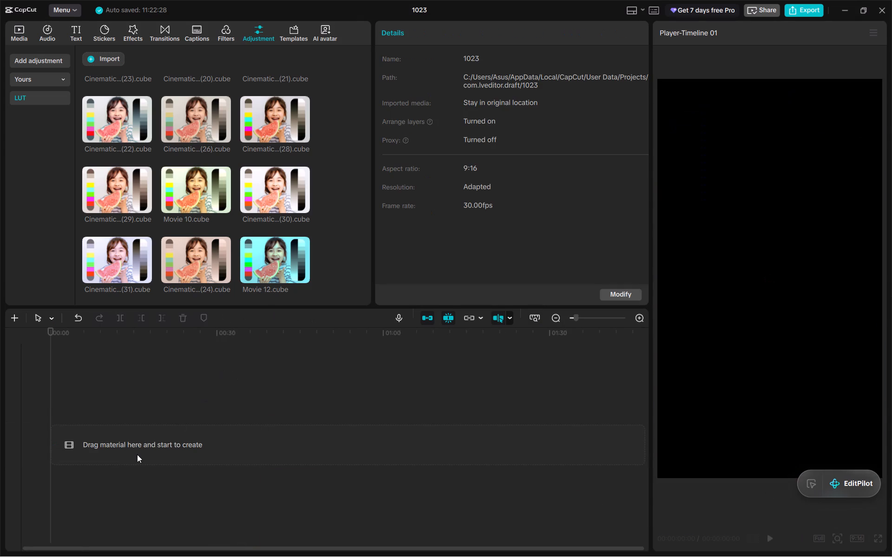
Import aman edit raw.mp4 from Downloads into the project's media.
left_click(103, 58)
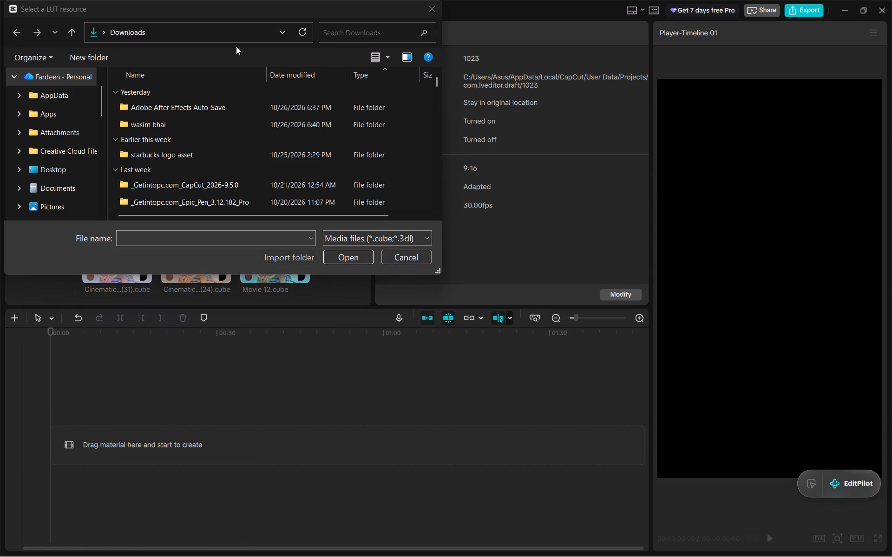
left_click(426, 9)
left_click(11, 27)
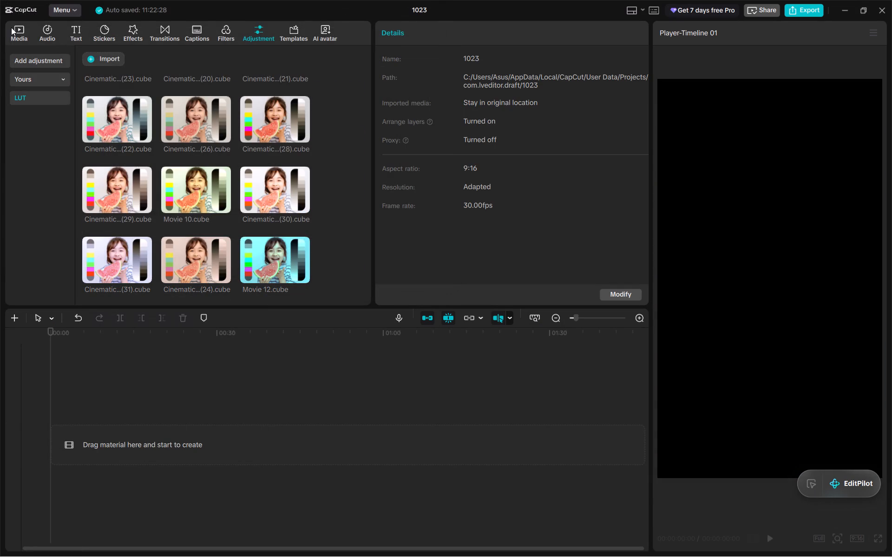
left_click(110, 57)
left_click(164, 77)
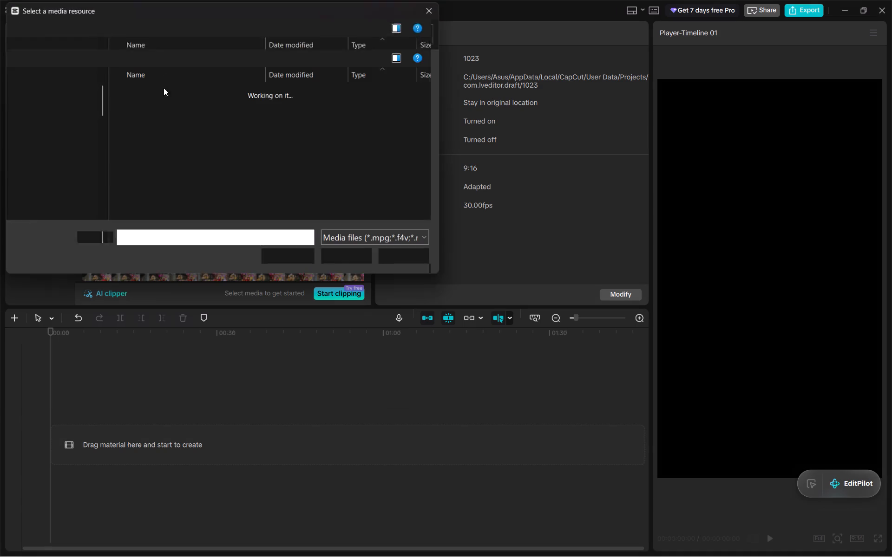
left_click(162, 109)
left_click(347, 251)
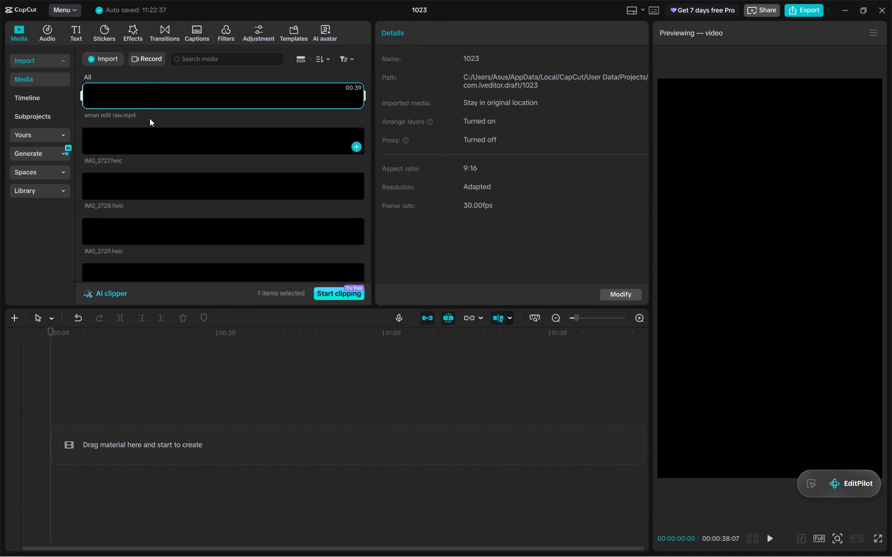
Place aman edit raw.mp4 at the start of the empty timeline.
left_click_drag(148, 92, 111, 426)
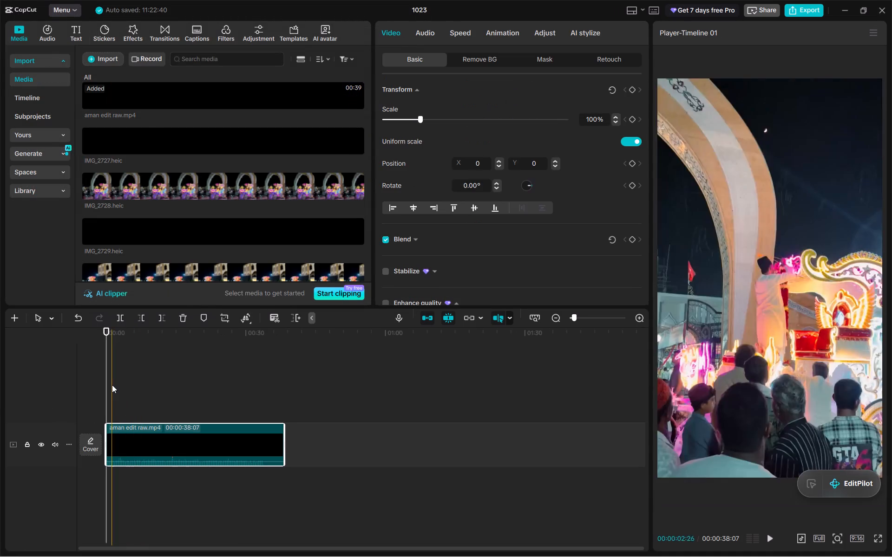
Import the ytmp3free.cc_is-karam-ka-kru-shukar-kesy-adaa MP3 song from Downloads into the project's media.
left_click_drag(108, 383, 318, 382)
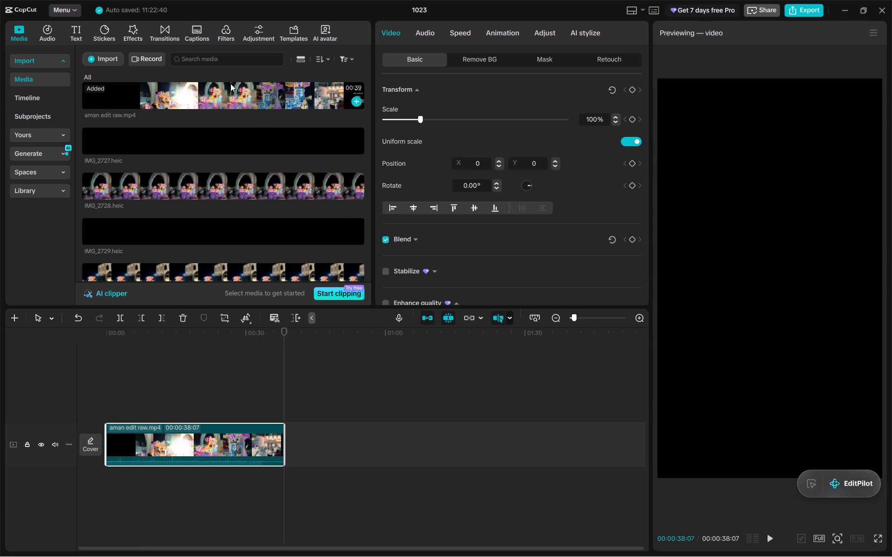
left_click(115, 61)
left_click(123, 85)
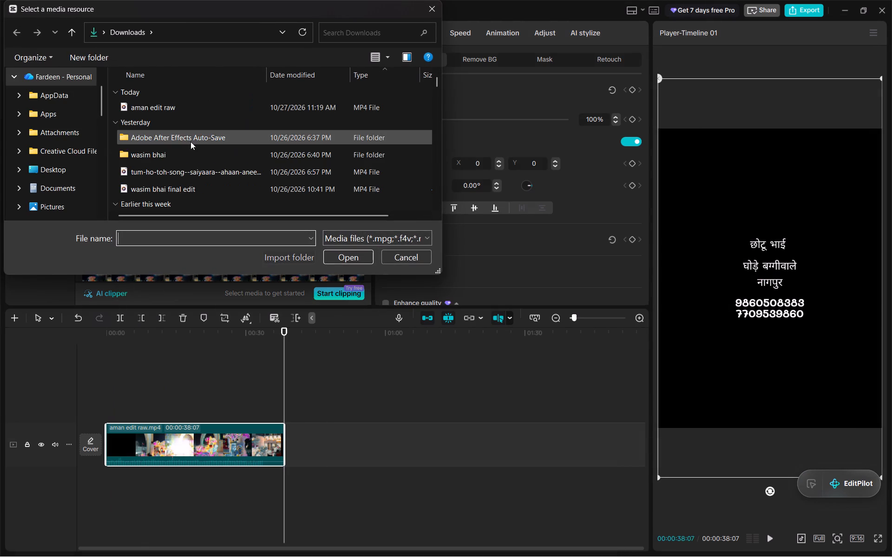
scroll(249, 147, "down", 2)
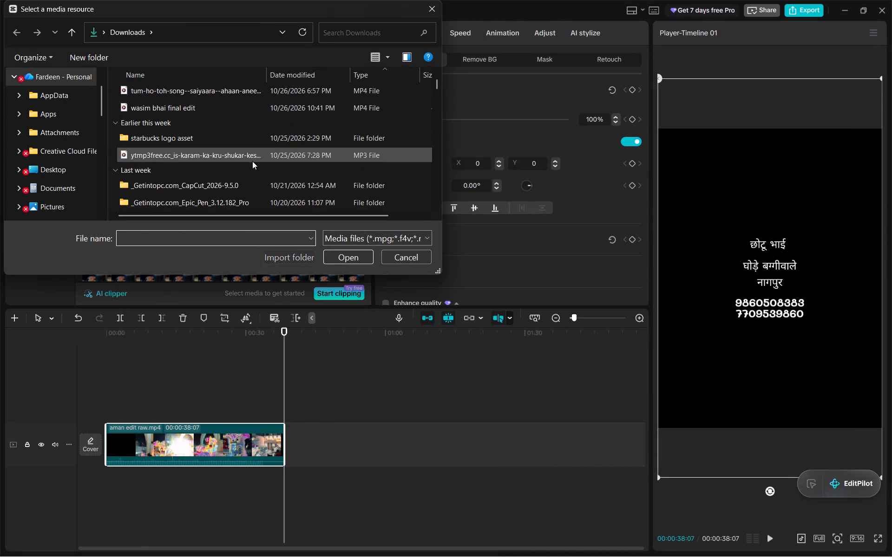
left_click(252, 161)
left_click(347, 252)
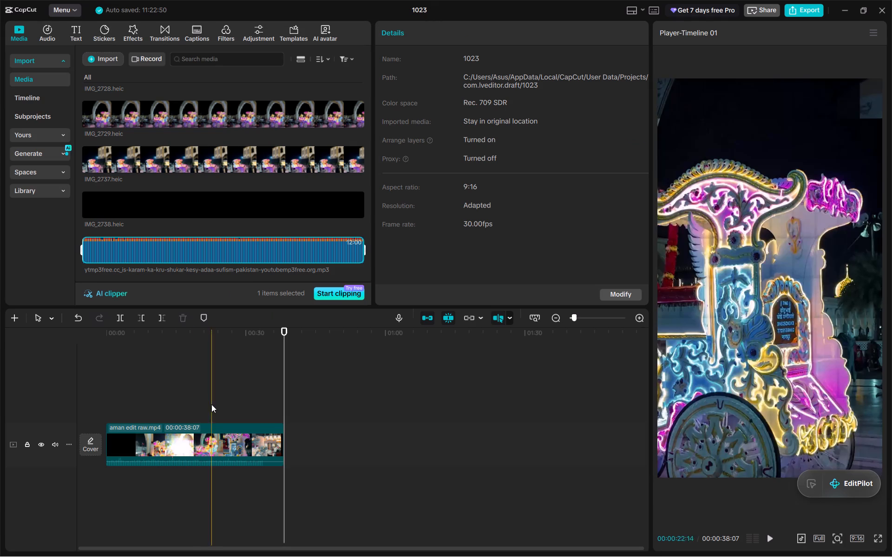
Place the imported song on an audio track below the video, starting at the beginning of the timeline.
left_click_drag(307, 253, 283, 448)
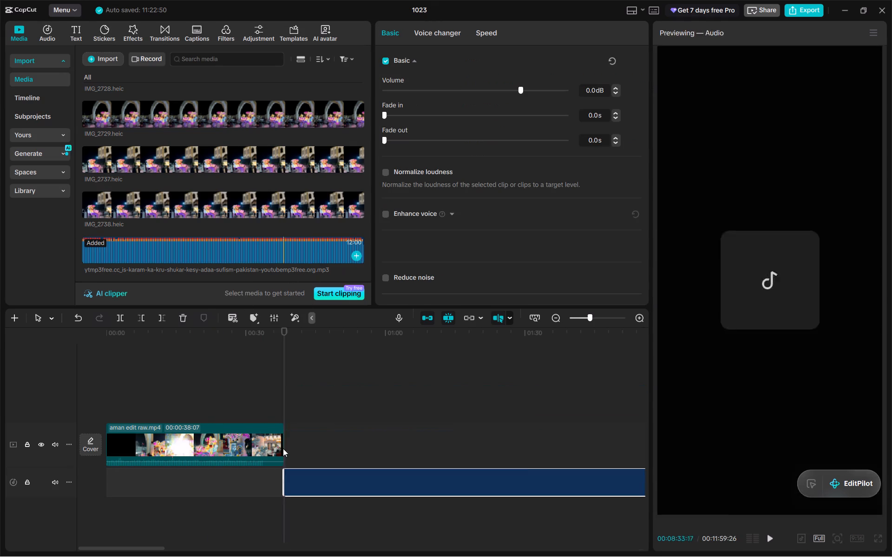
left_click_drag(358, 479, 184, 476)
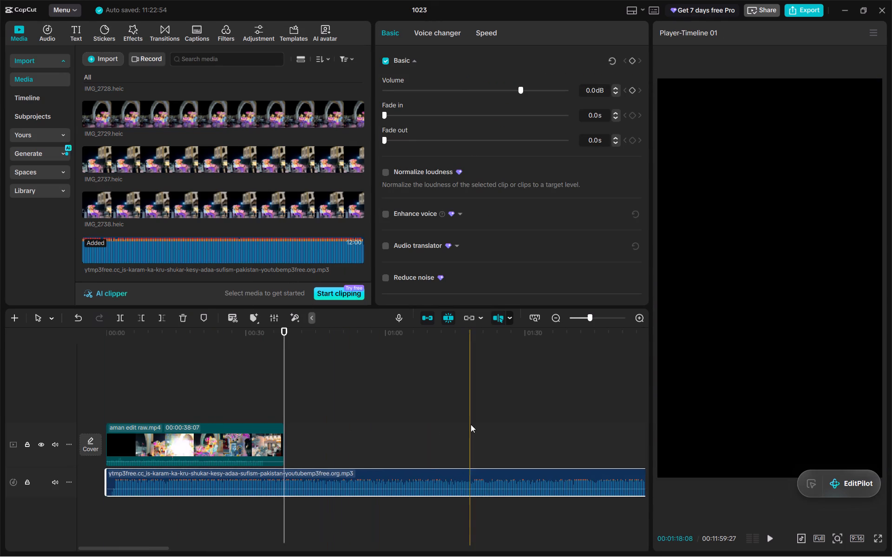
Listen to various parts of the song on the timeline to find a suitable section for the video.
left_click(471, 424)
key("space")
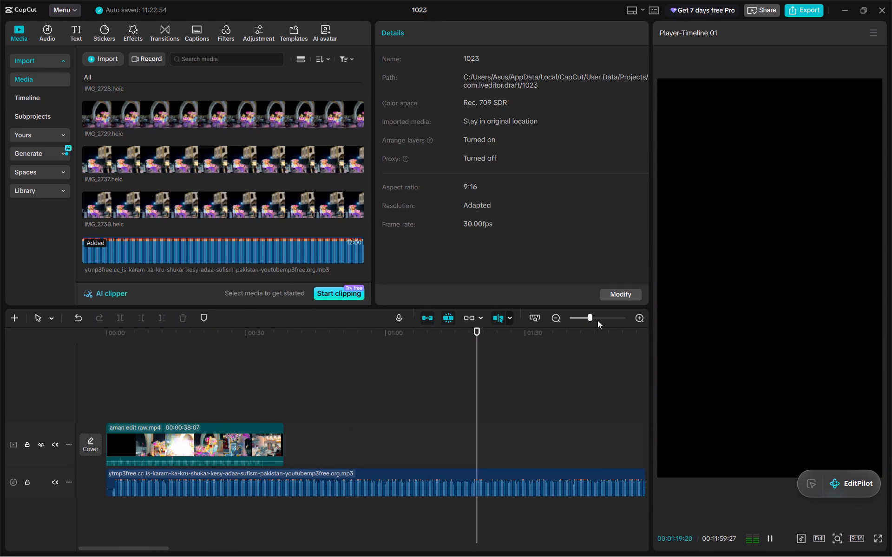
left_click(581, 319)
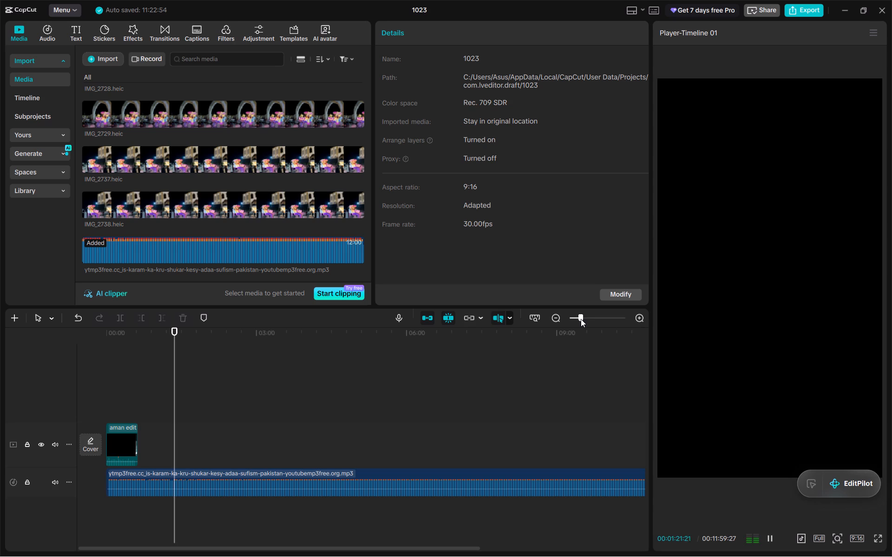
left_click(578, 319)
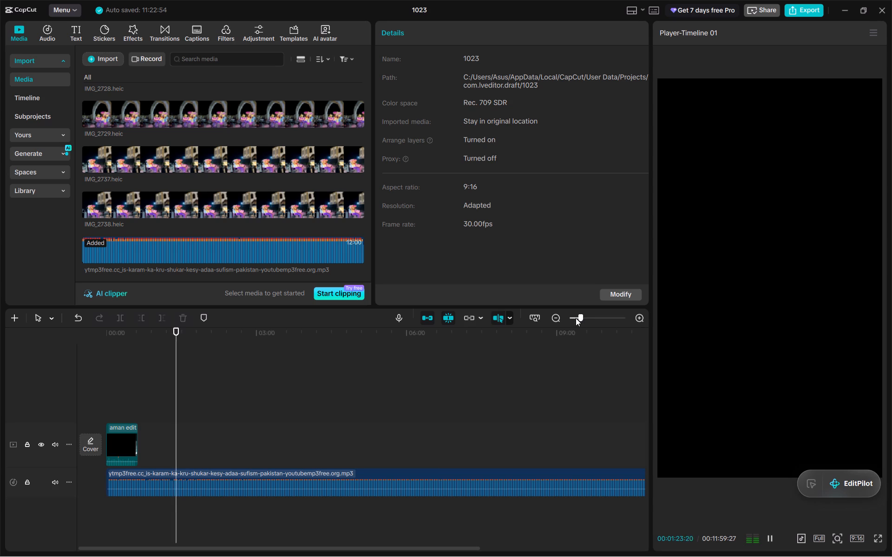
left_click(576, 318)
left_click(282, 432)
key("space")
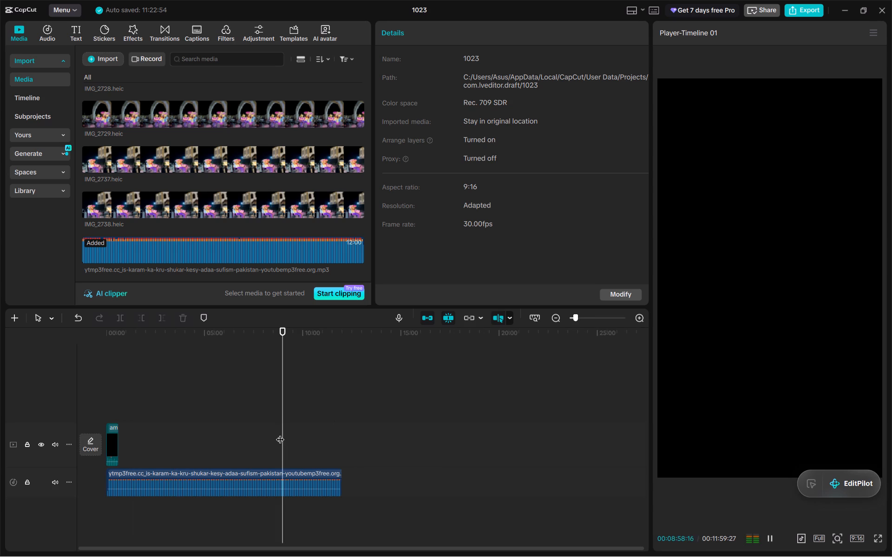
left_click(269, 432)
key("space")
left_click(248, 430)
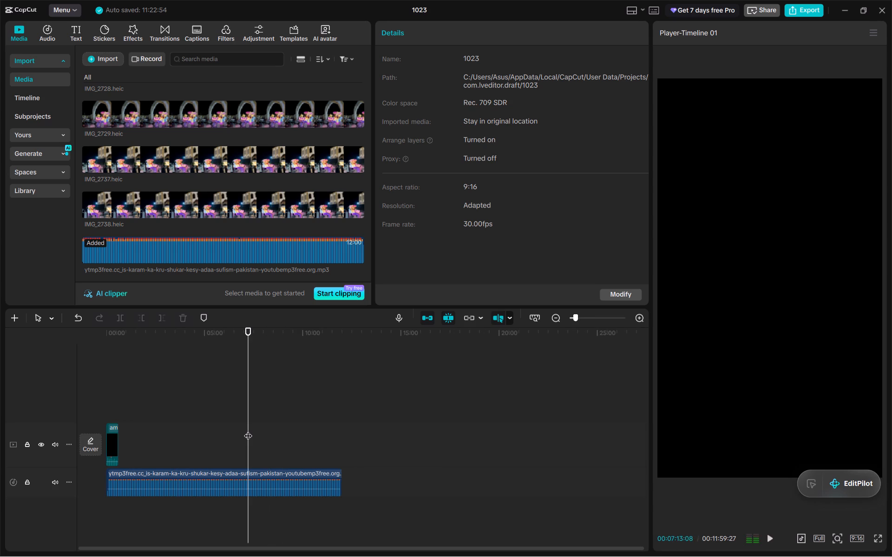
key("space")
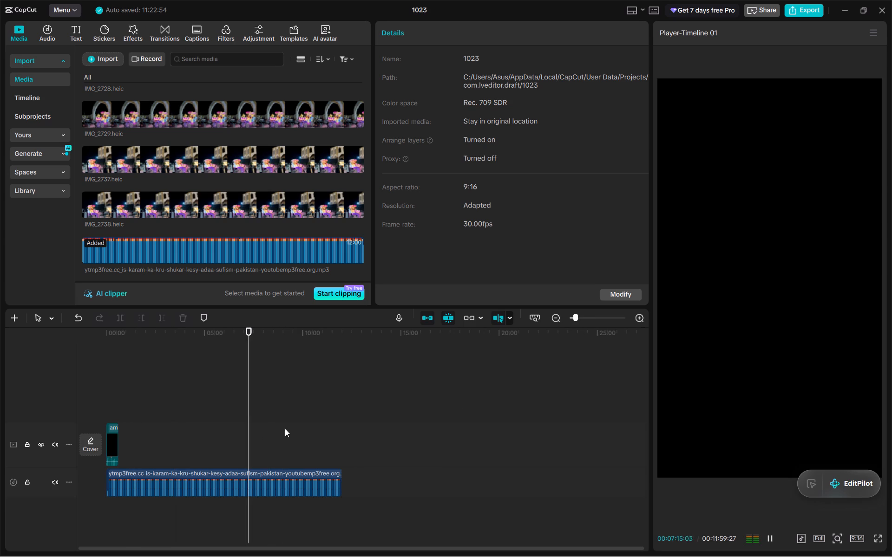
left_click(293, 428)
key("space")
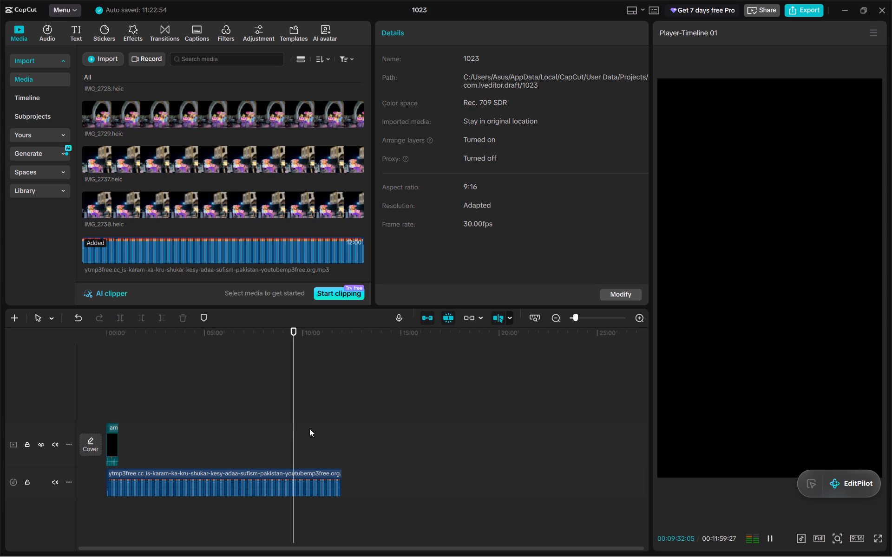
left_click(304, 433)
key("space")
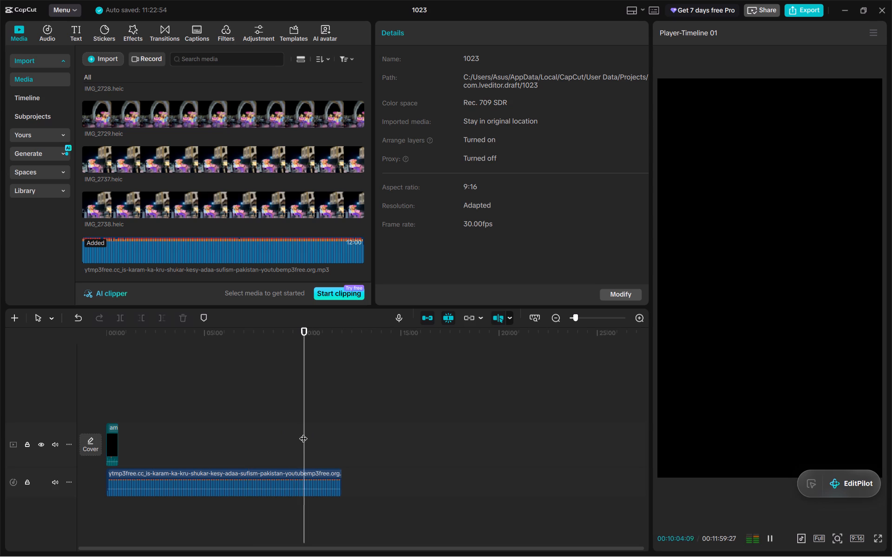
left_click(303, 433)
left_click(312, 433)
key("space")
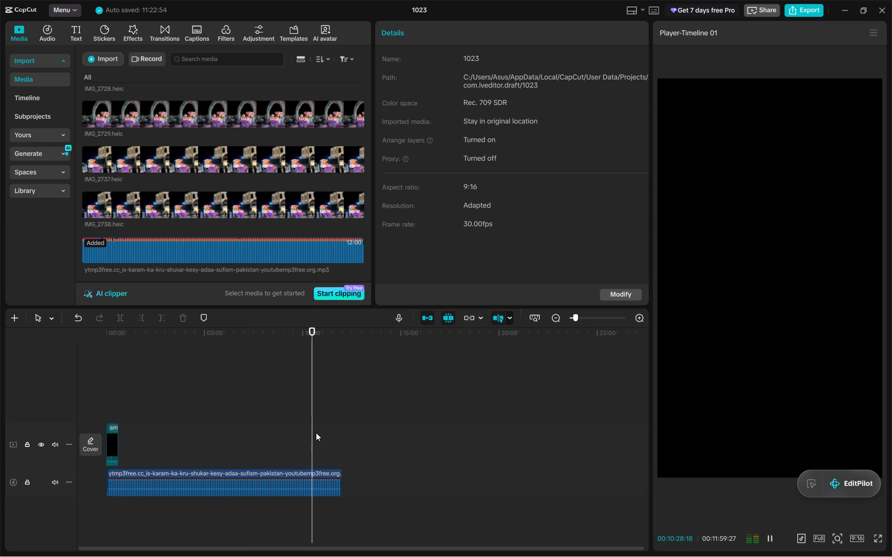
left_click_drag(313, 440, 317, 440)
key("space")
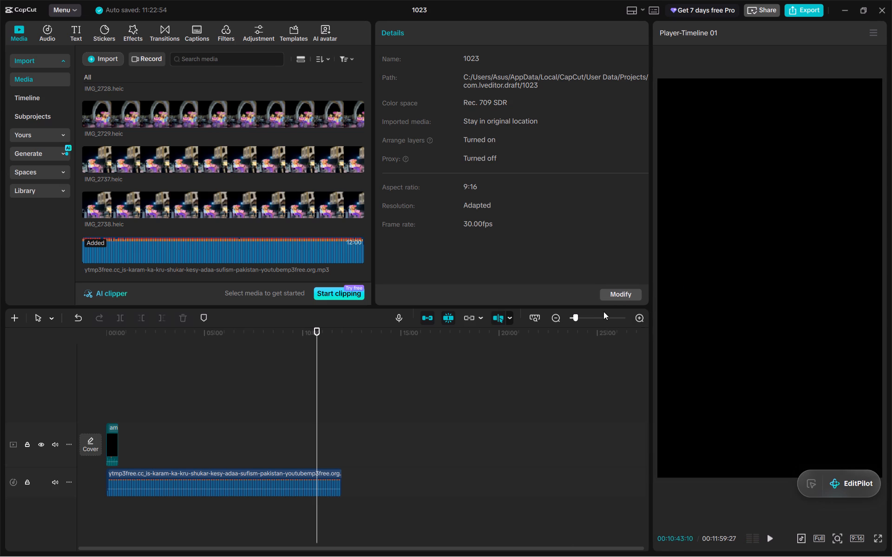
left_click(599, 313)
left_click(584, 320)
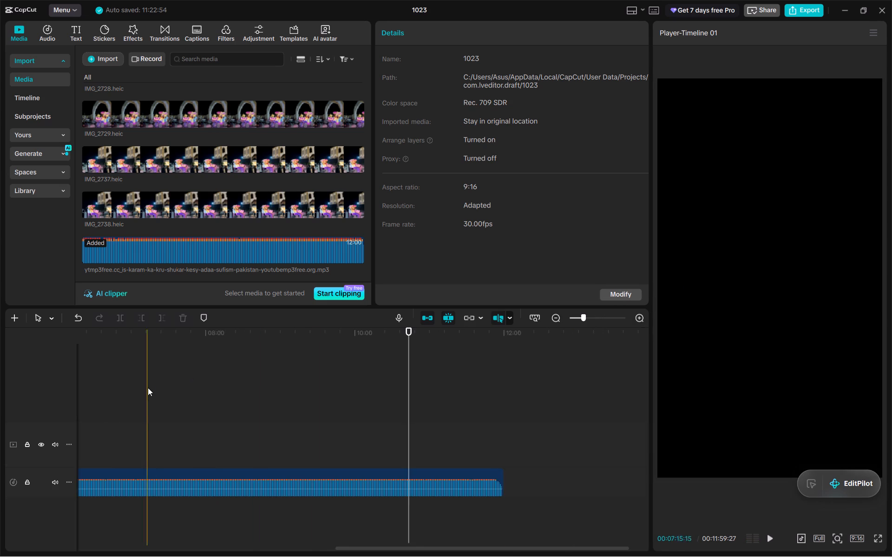
left_click(576, 320)
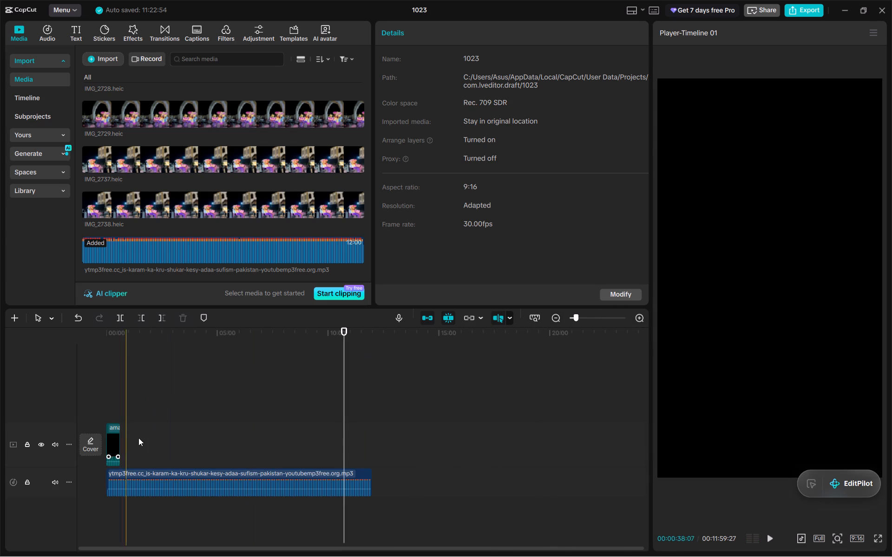
left_click(139, 437)
key("space")
left_click(145, 439)
key("space")
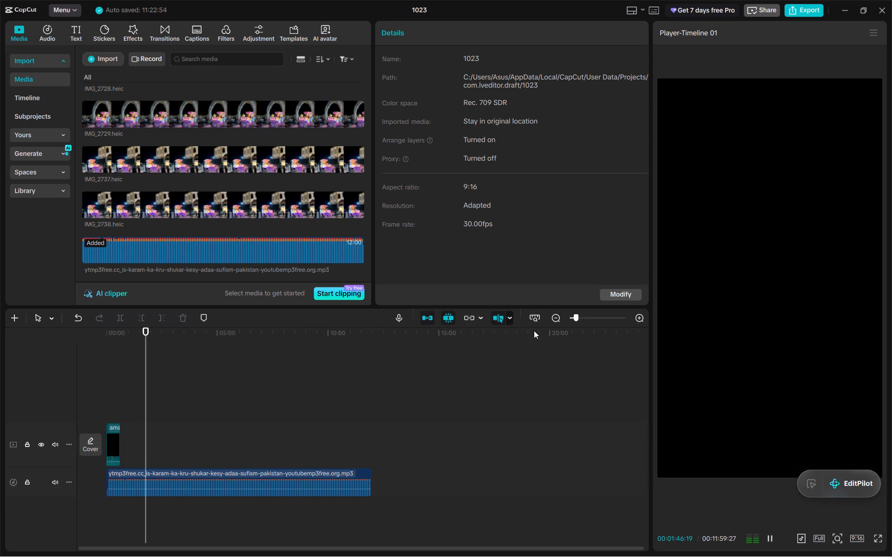
left_click_drag(579, 317, 589, 317)
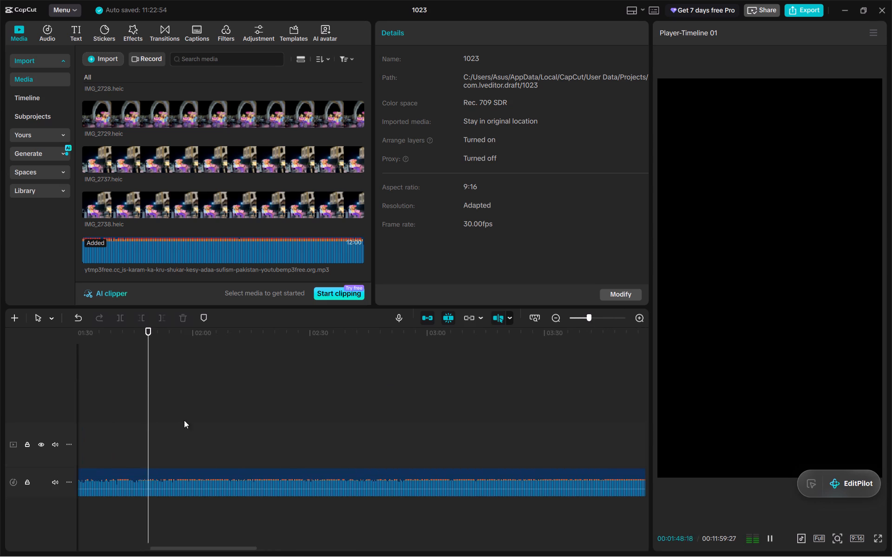
Replay the song from about 1:42 and remove everything in the audio clip before 00:01:52:05.
left_click(162, 484)
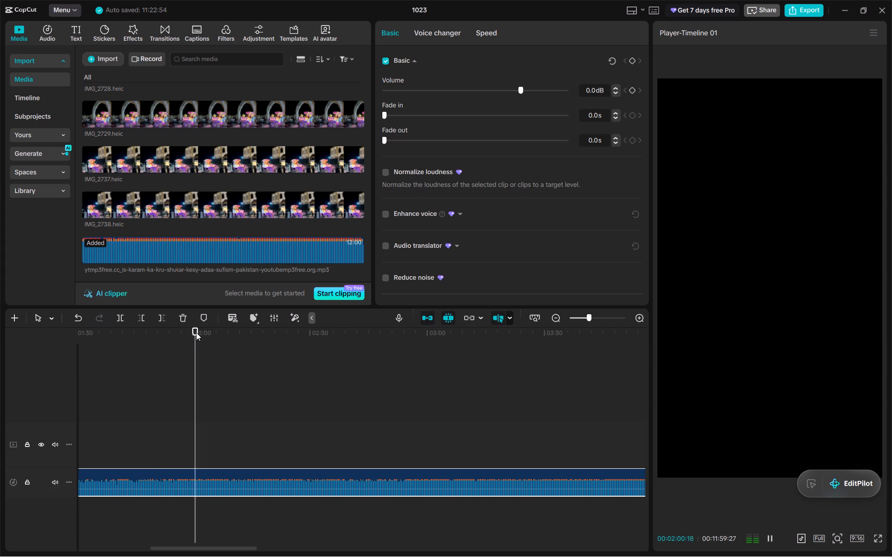
left_click(121, 357)
key("space")
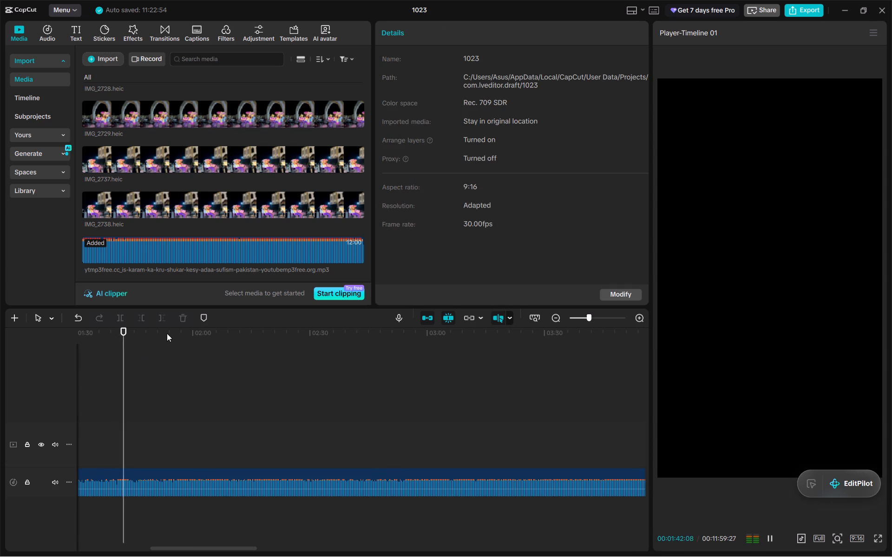
left_click(182, 481)
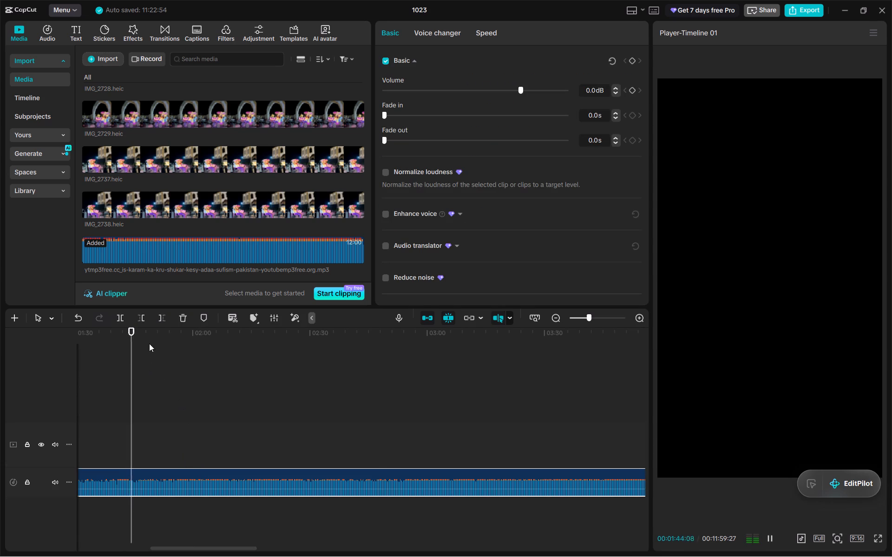
left_click(141, 317)
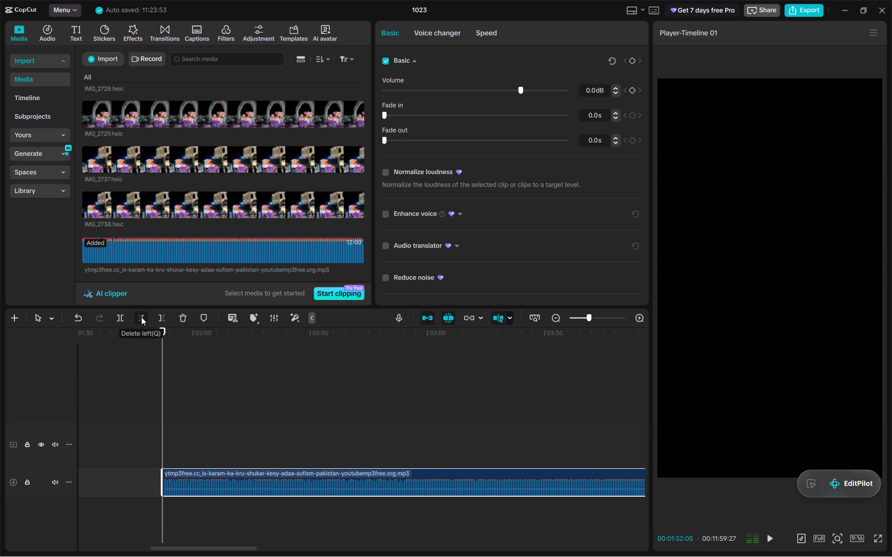
Mute the video track that holds aman edit raw.mp4.
left_click(580, 316)
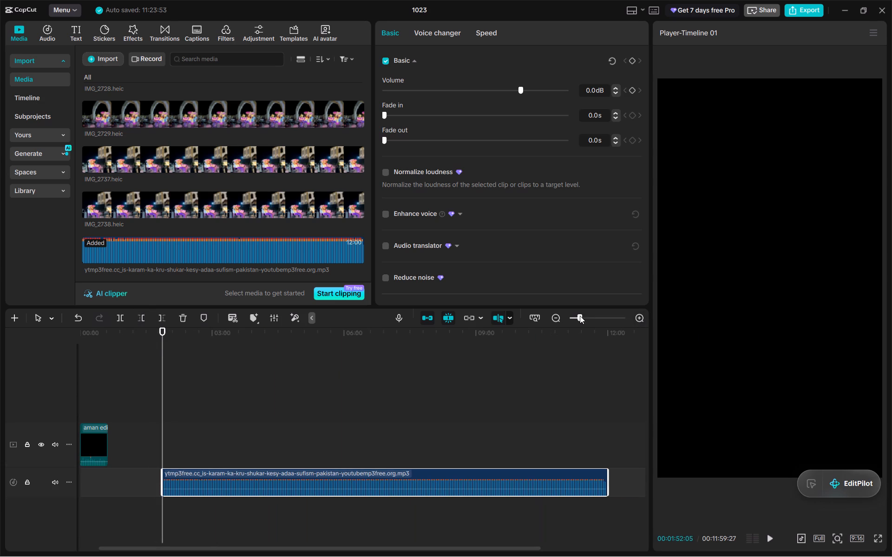
left_click(575, 321)
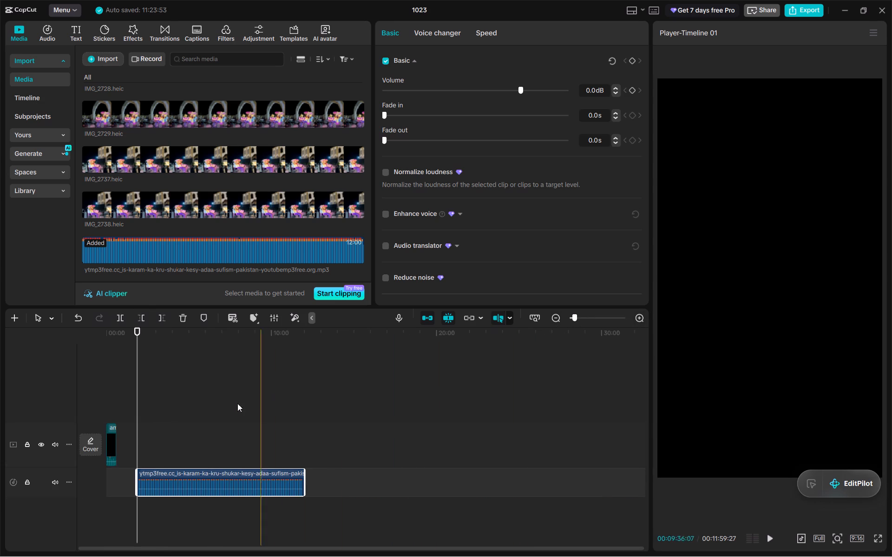
left_click(44, 449)
left_click(44, 446)
left_click(52, 444)
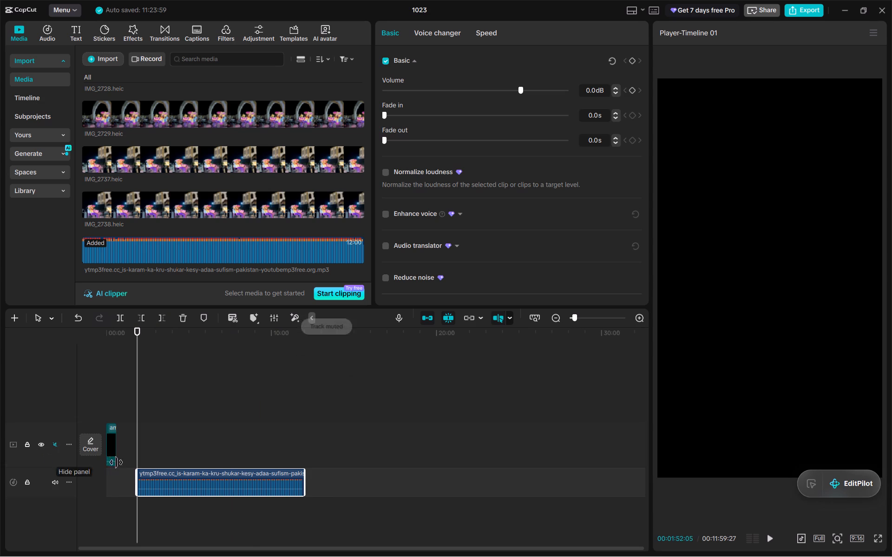
Move the trimmed song to the start of the timeline so it begins together with the video.
left_click_drag(185, 475, 155, 477)
left_click(159, 443)
Play the video with the song from the start to its closing contact card to check the match.
left_click_drag(573, 318, 583, 318)
left_click_drag(212, 341, 142, 371)
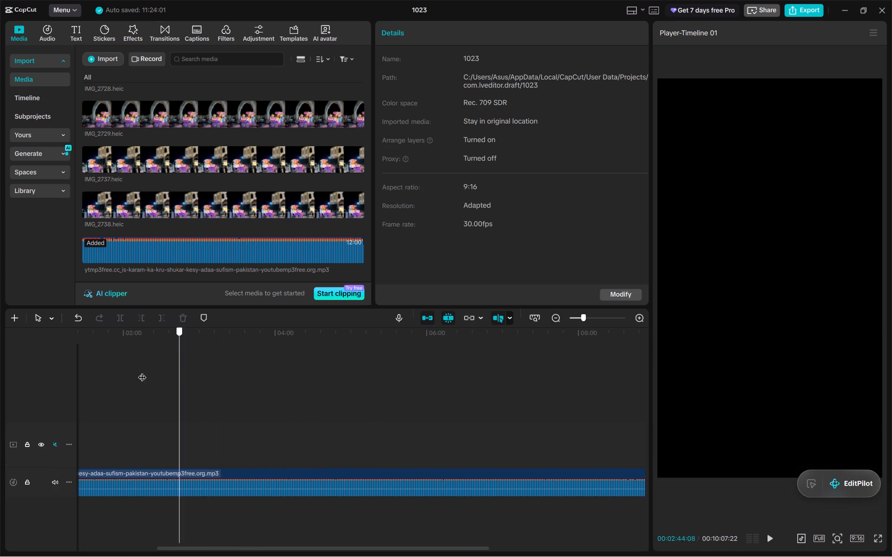
left_click_drag(142, 371, 92, 426)
key("space")
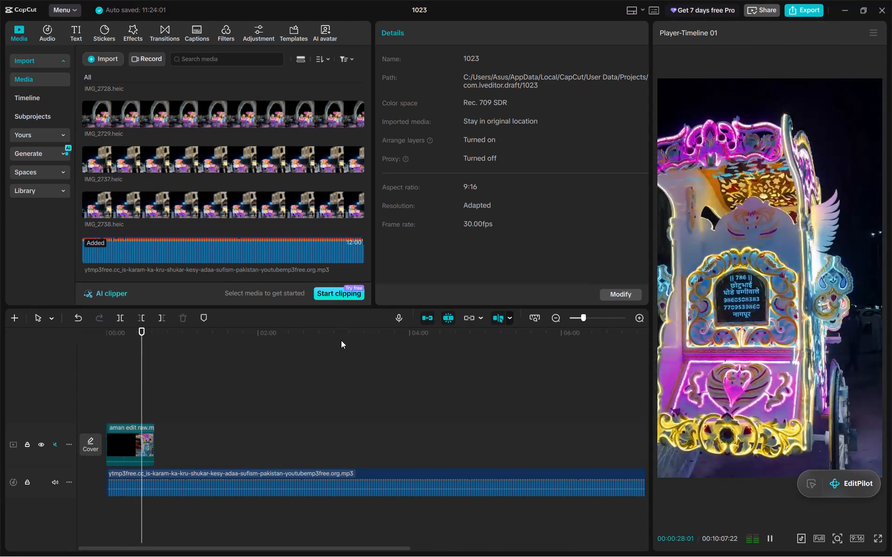
left_click(593, 317)
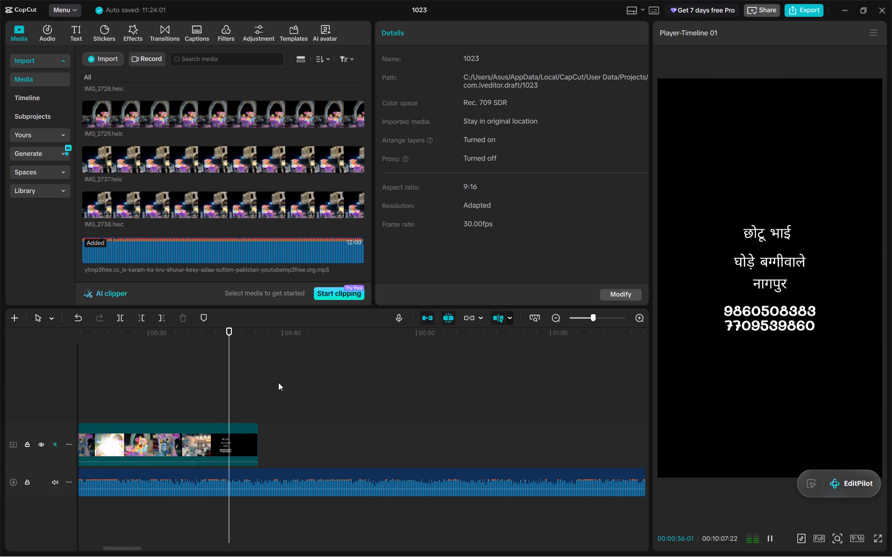
key("space")
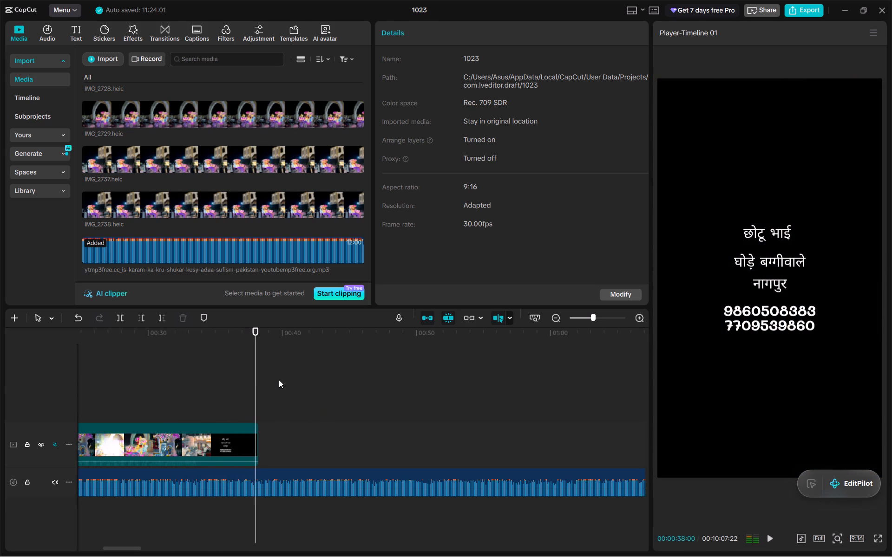
Cut off the song after the end of the video clip at 00:00:38:07.
left_click_drag(256, 376, 261, 375)
left_click(262, 485)
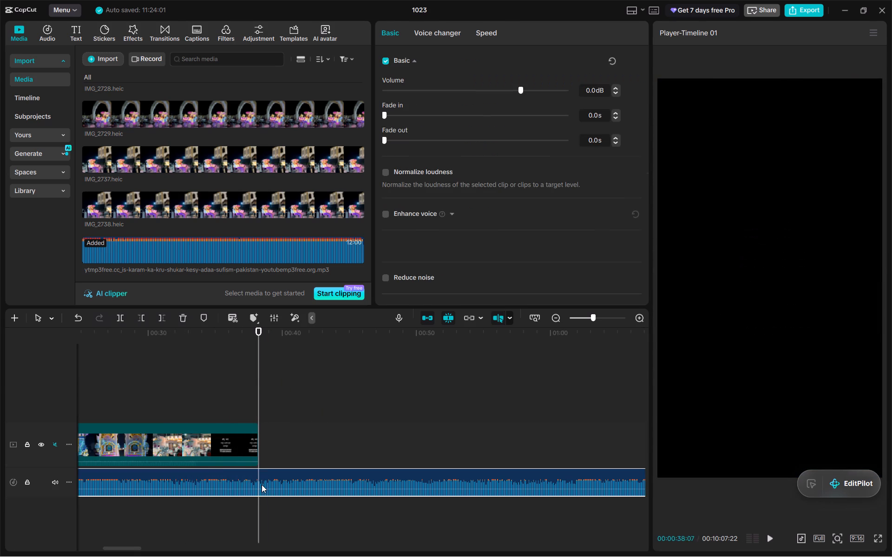
left_click(163, 317)
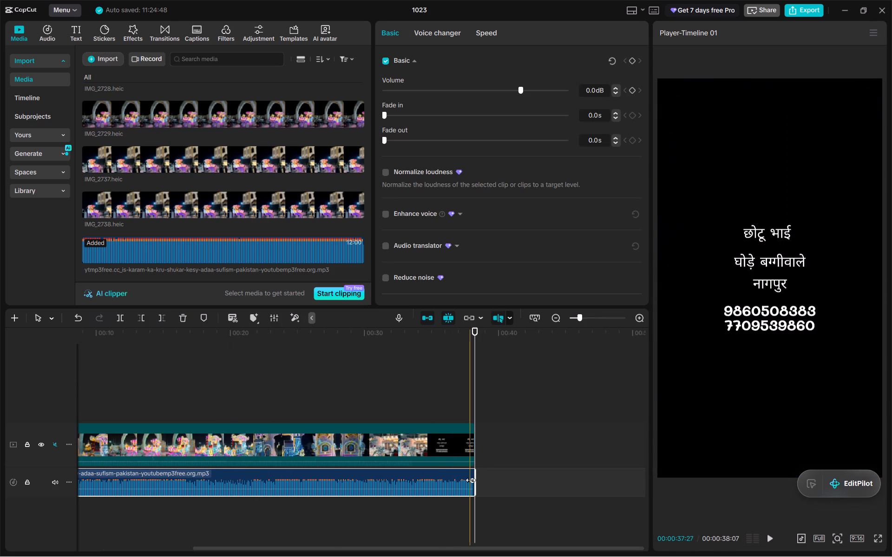
Add a fade-out of about 1.7 s to the end of the song and play back the ending.
left_click_drag(471, 480, 448, 481)
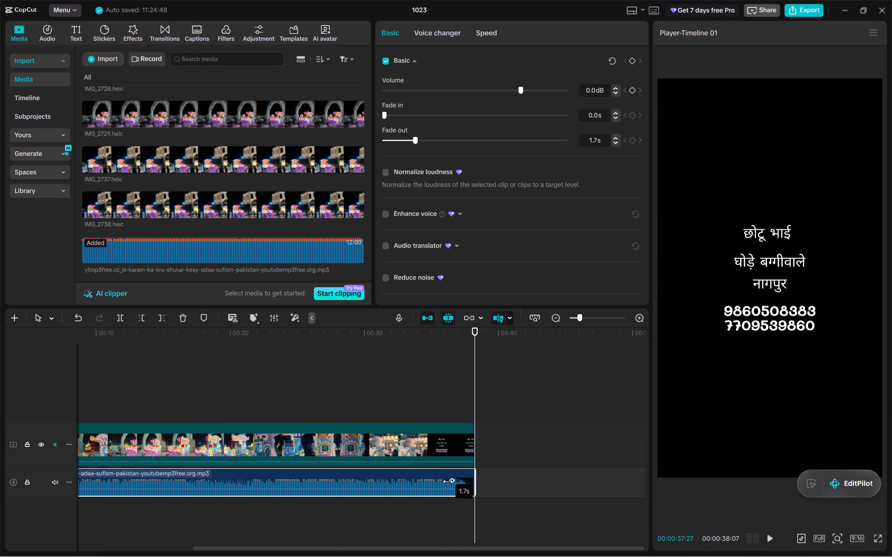
left_click_drag(448, 481, 446, 482)
left_click(427, 396)
key("space")
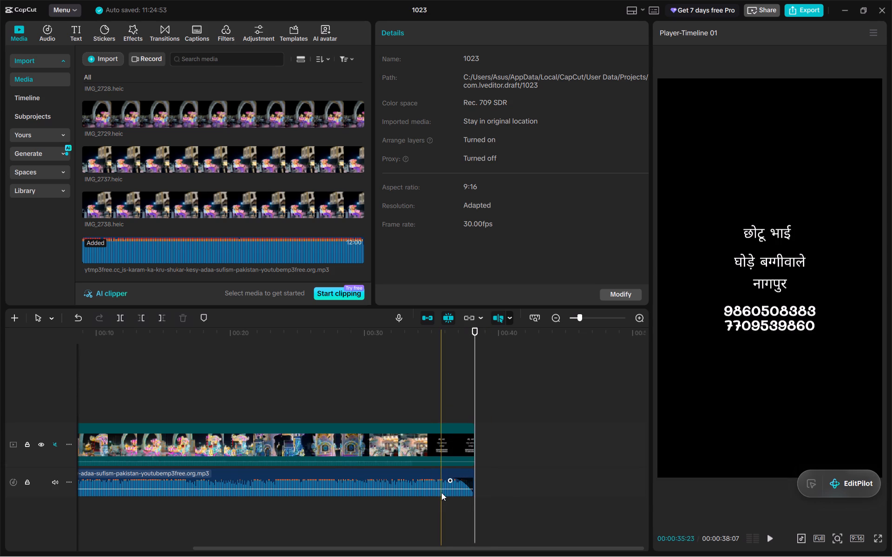
Lengthen the song's fade-out to 4.0 s and play back the last few seconds of the timeline.
left_click_drag(448, 480, 425, 480)
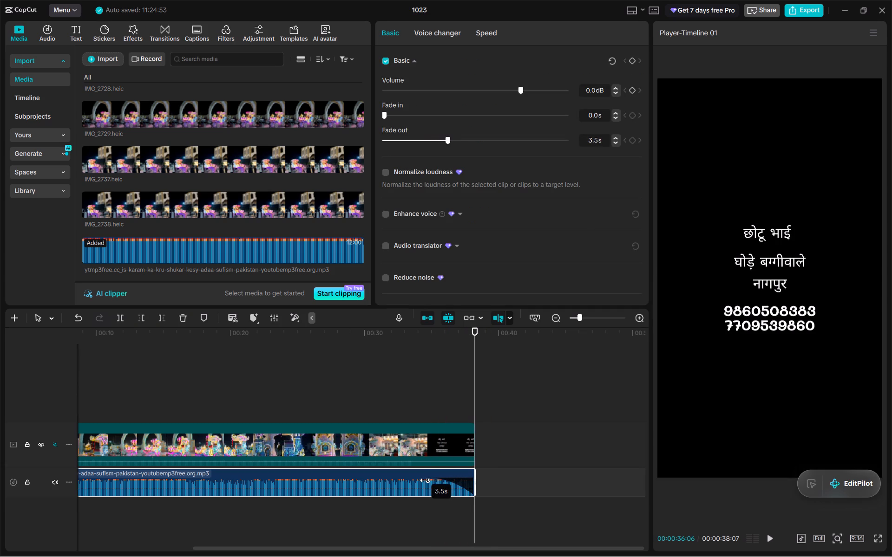
left_click_drag(425, 480, 419, 480)
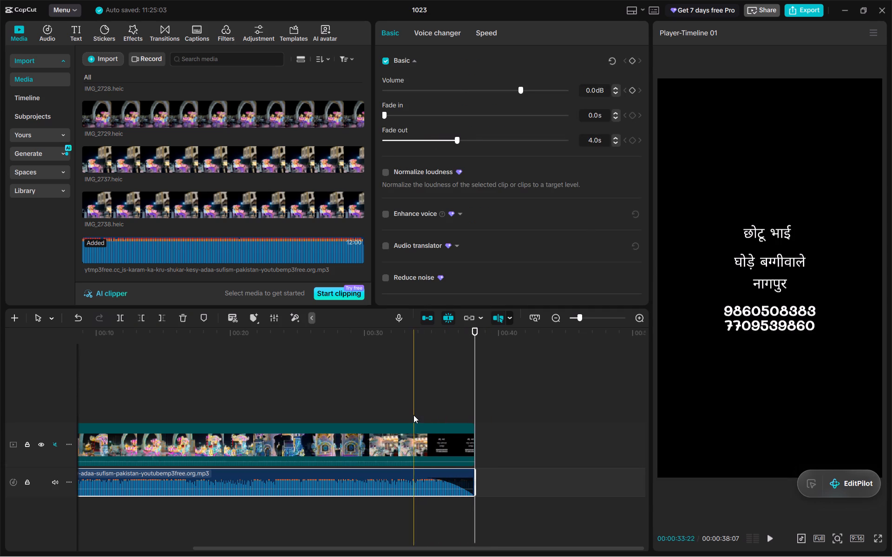
left_click(373, 405)
key("space")
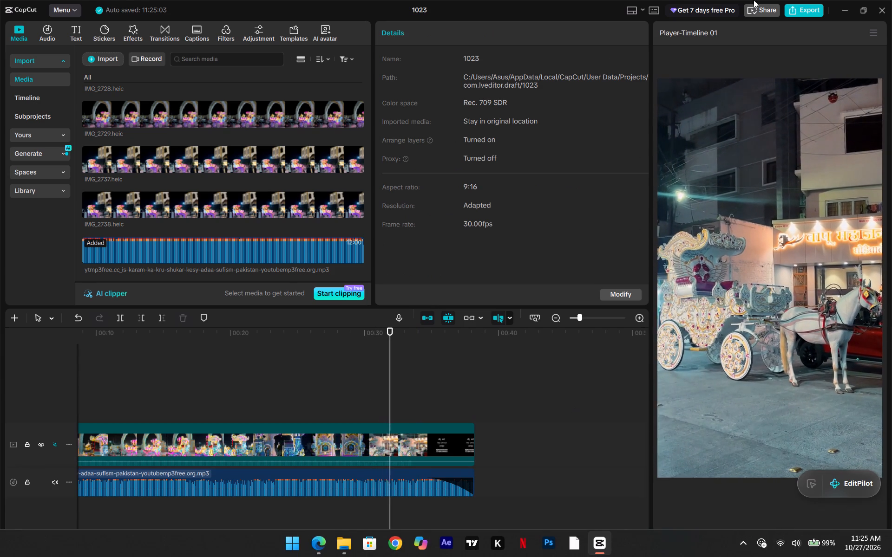
Export the video as a 1080P mp4 at 60fps with Higher bit rate and the H.264 codec.
left_click(790, 10)
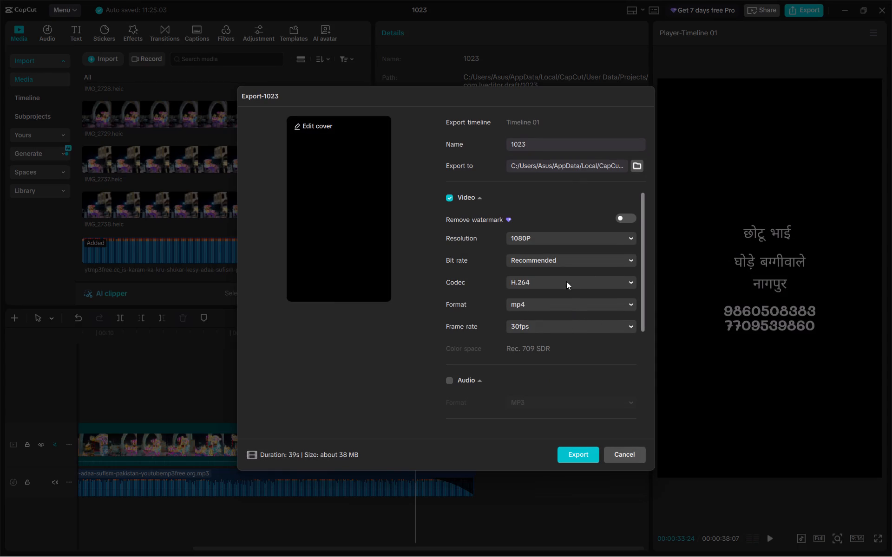
left_click(585, 324)
left_click(594, 330)
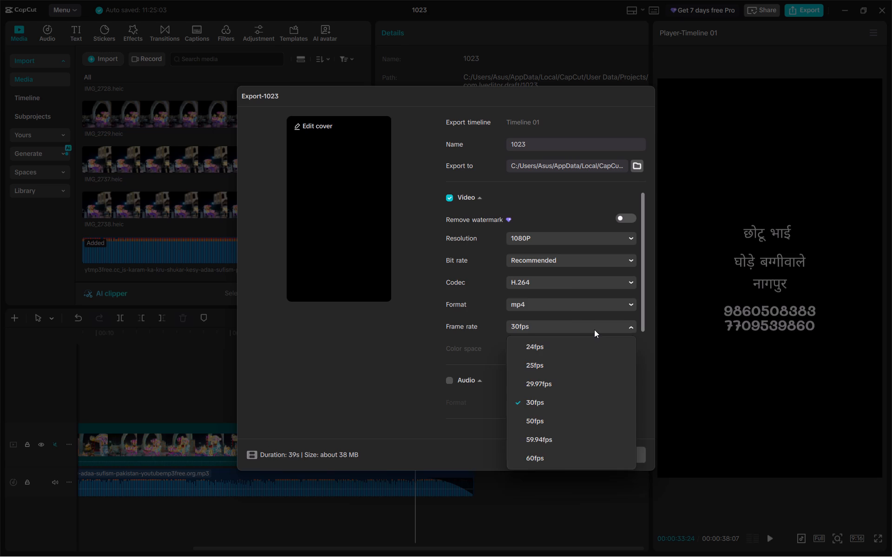
left_click(559, 460)
left_click(595, 239)
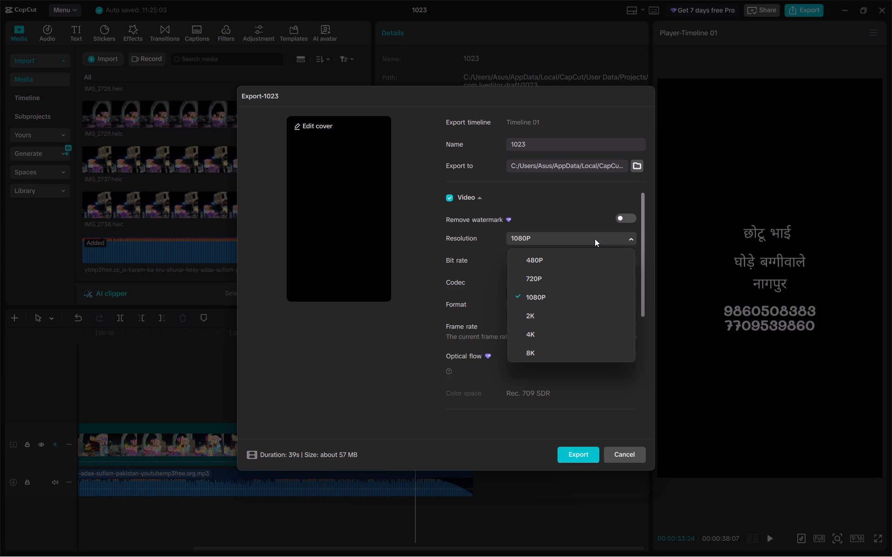
left_click(564, 239)
left_click(573, 264)
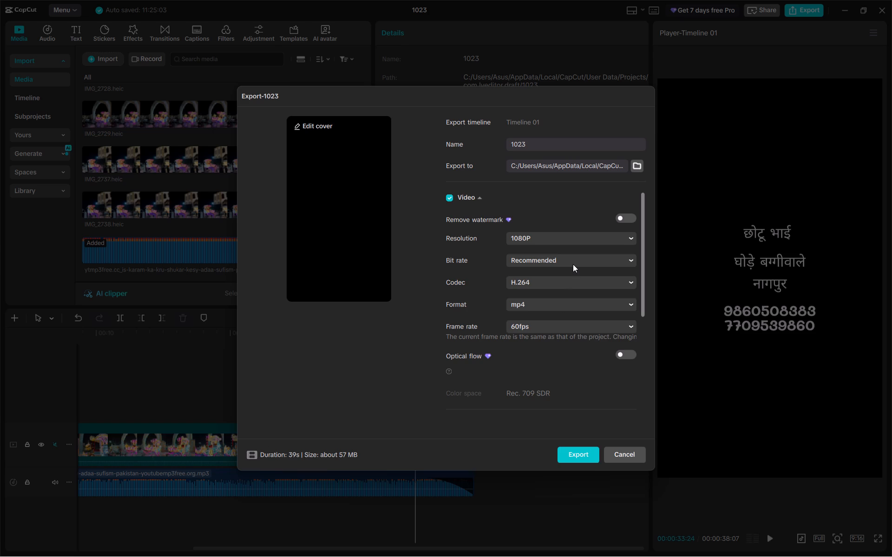
left_click(563, 319)
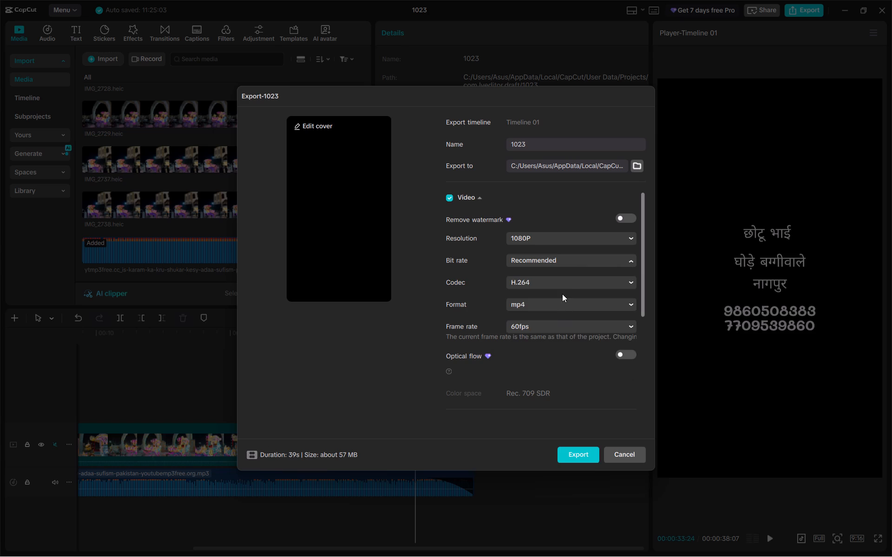
left_click(561, 285)
left_click(645, 370)
left_click(576, 453)
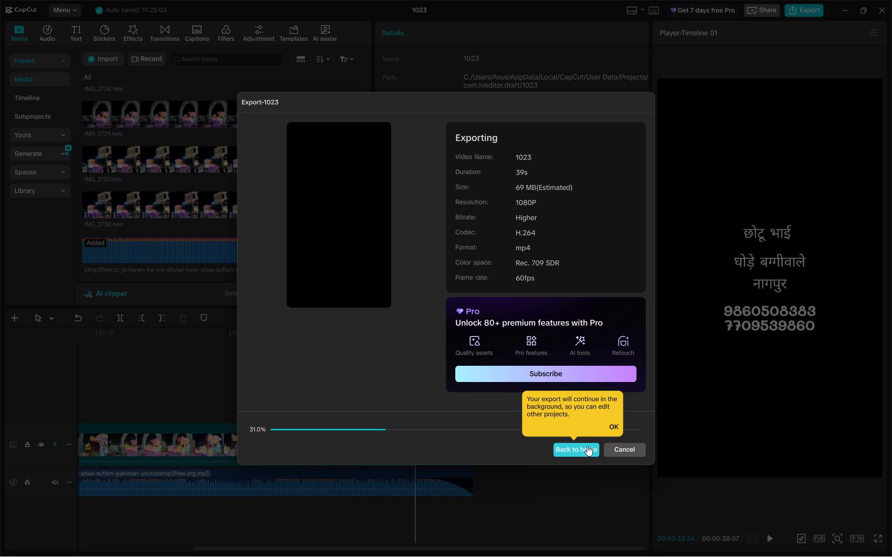
left_click(617, 429)
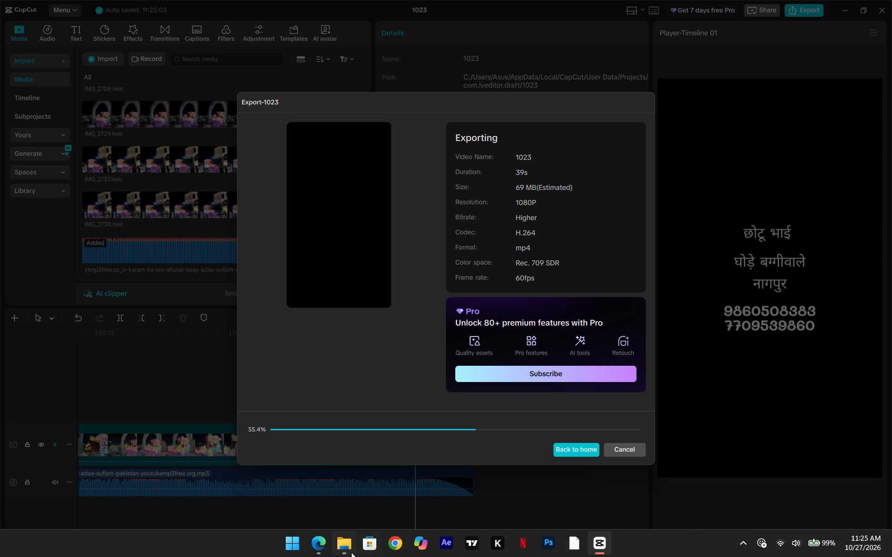
Close the Microsoft Edge browser window while the export runs.
left_click(398, 453)
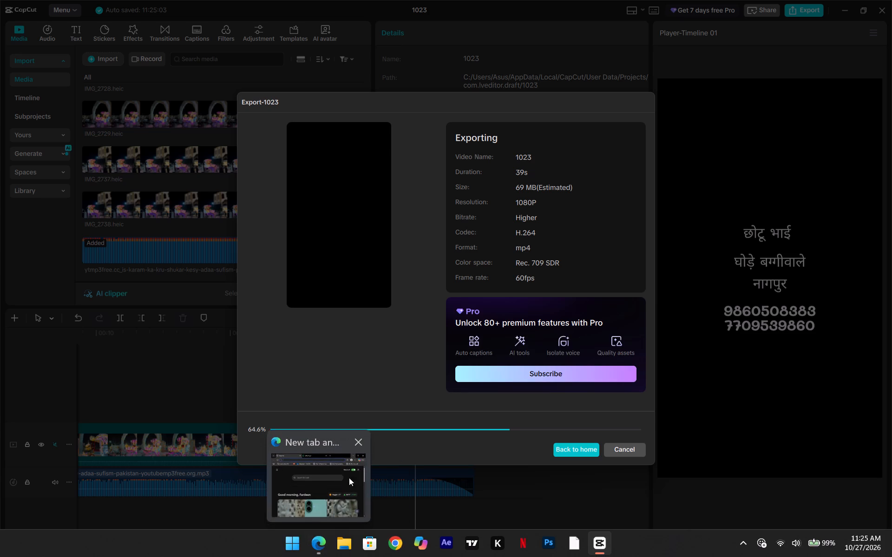
left_click(366, 440)
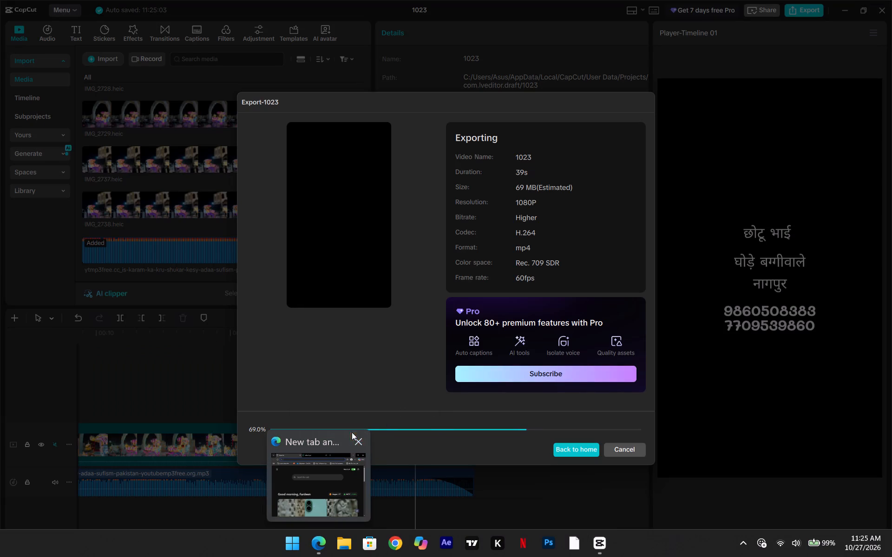
left_click(358, 440)
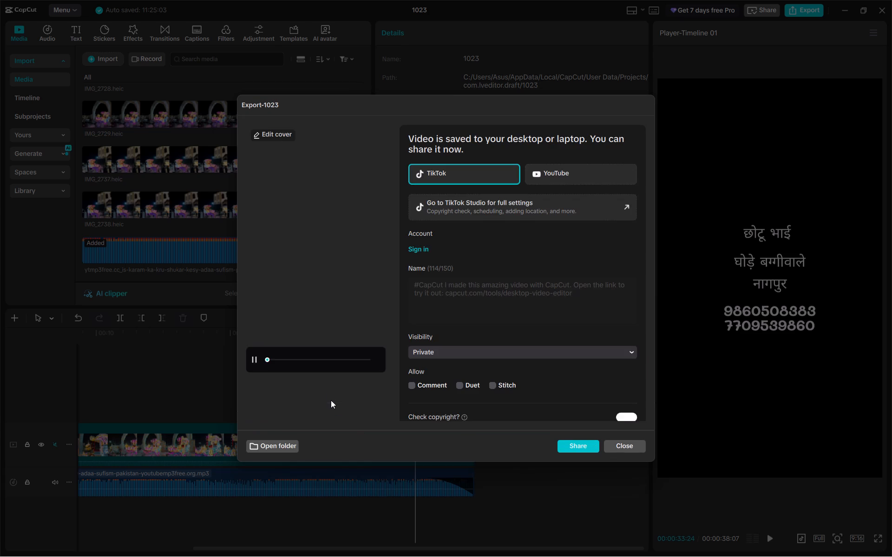
Open the folder that contains the exported video 1023.
left_click(275, 441)
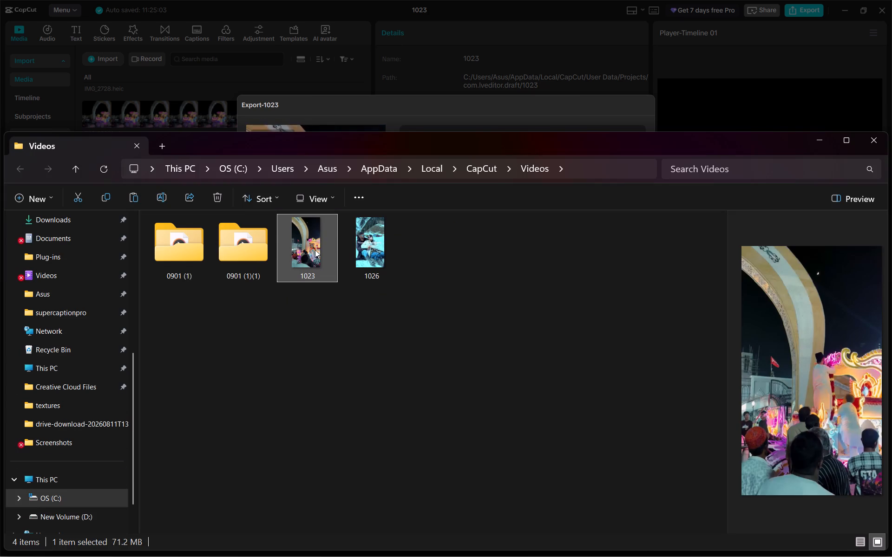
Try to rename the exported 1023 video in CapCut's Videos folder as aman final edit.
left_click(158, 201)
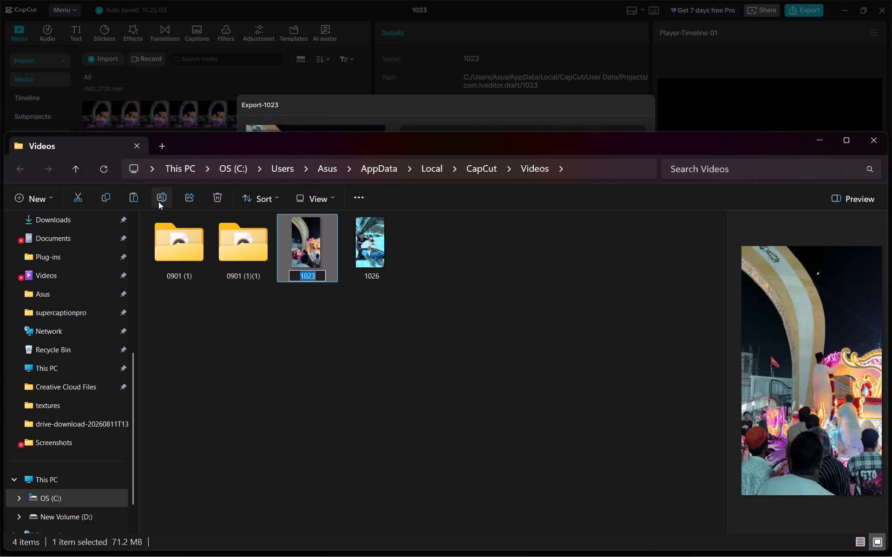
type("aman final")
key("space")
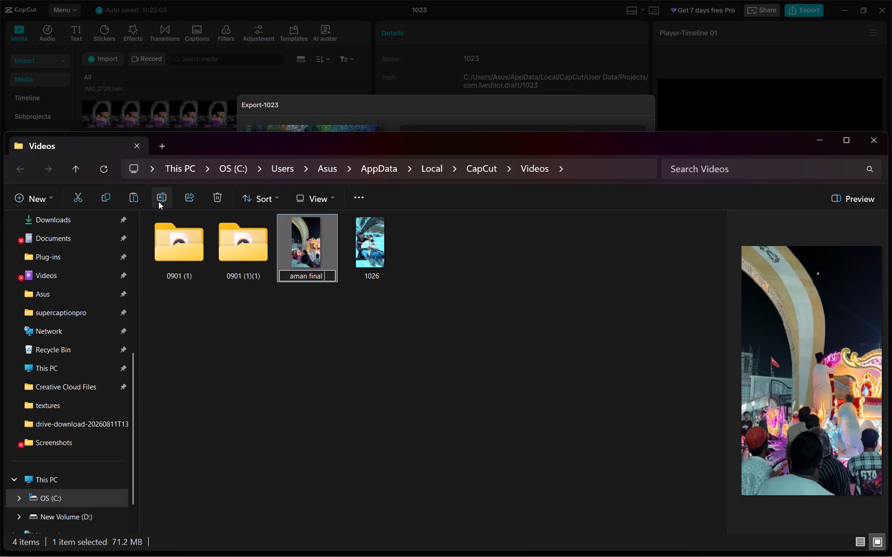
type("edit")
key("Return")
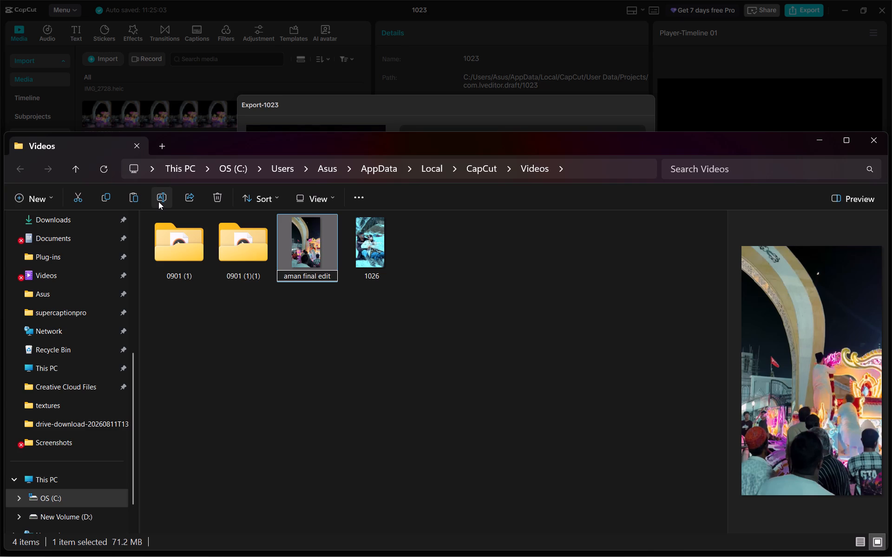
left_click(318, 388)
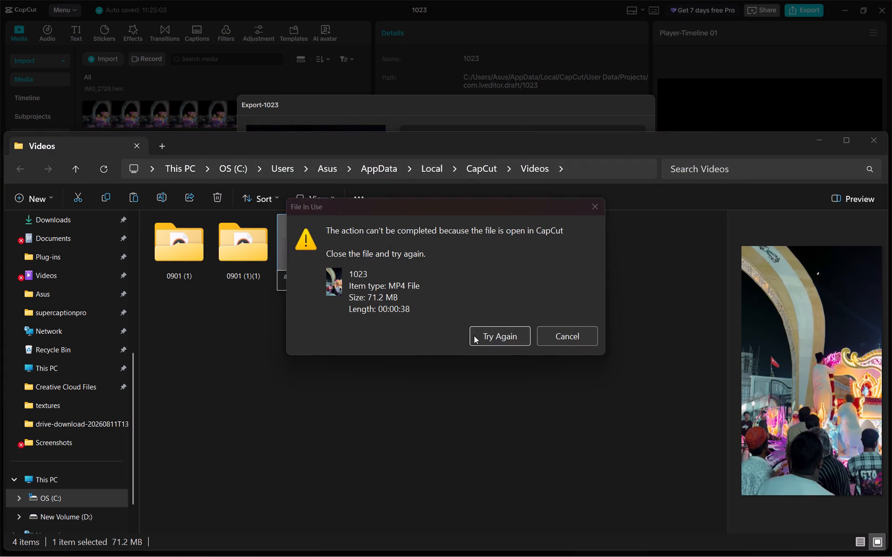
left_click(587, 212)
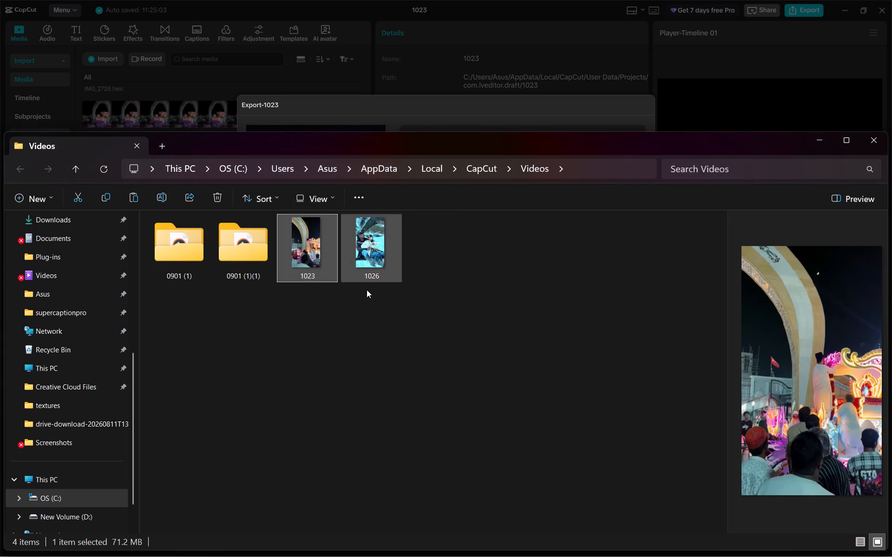
Copy the exported 1023 video from CapCut's Videos folder into the Downloads folder.
left_click(101, 199)
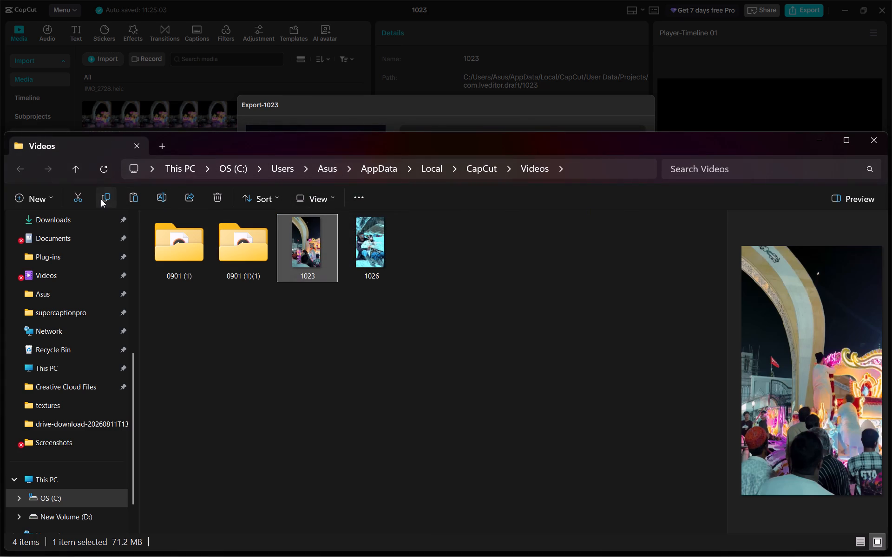
left_click(66, 220)
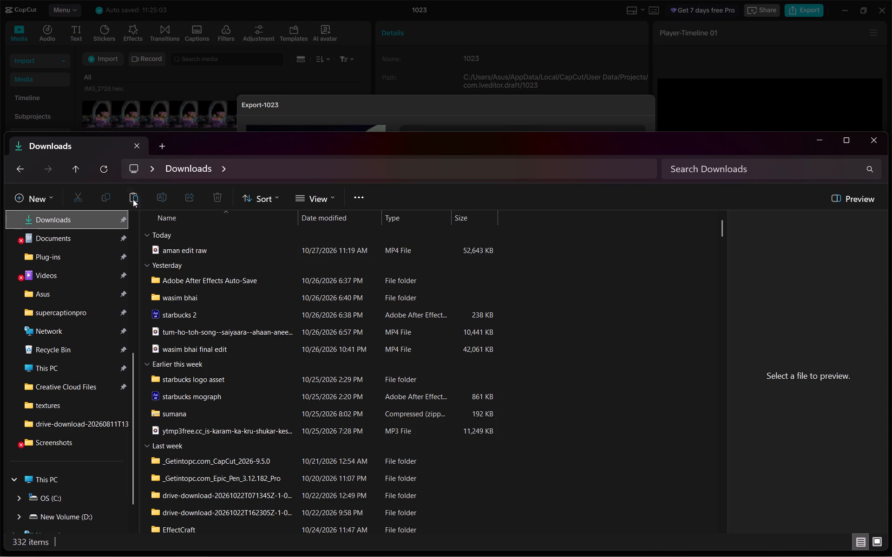
left_click(133, 199)
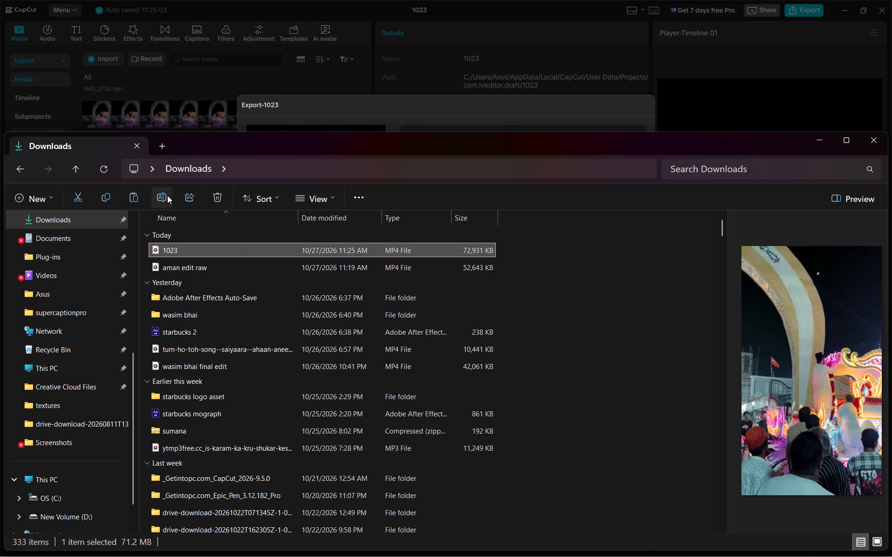
Rename the 1023 copy in Downloads as aman final edit and close the File Explorer window.
left_click(167, 195)
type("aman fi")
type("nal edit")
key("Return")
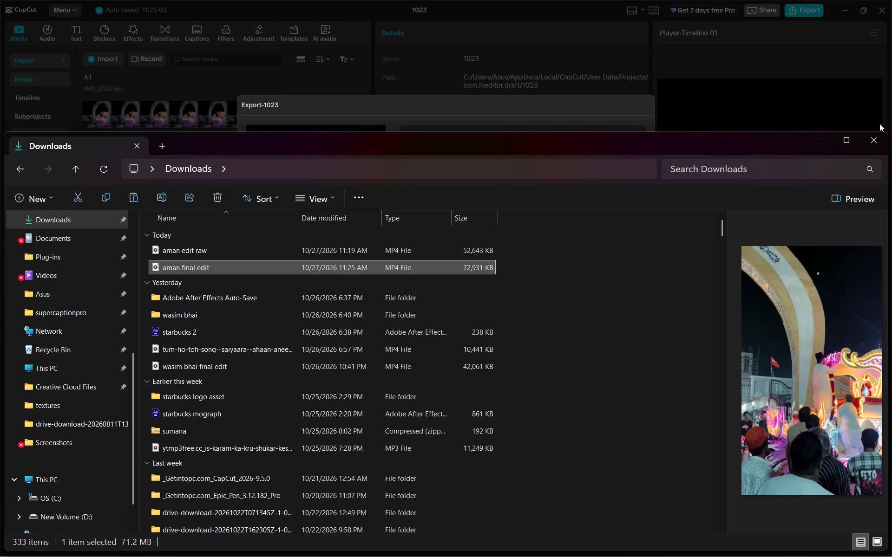
left_click(876, 141)
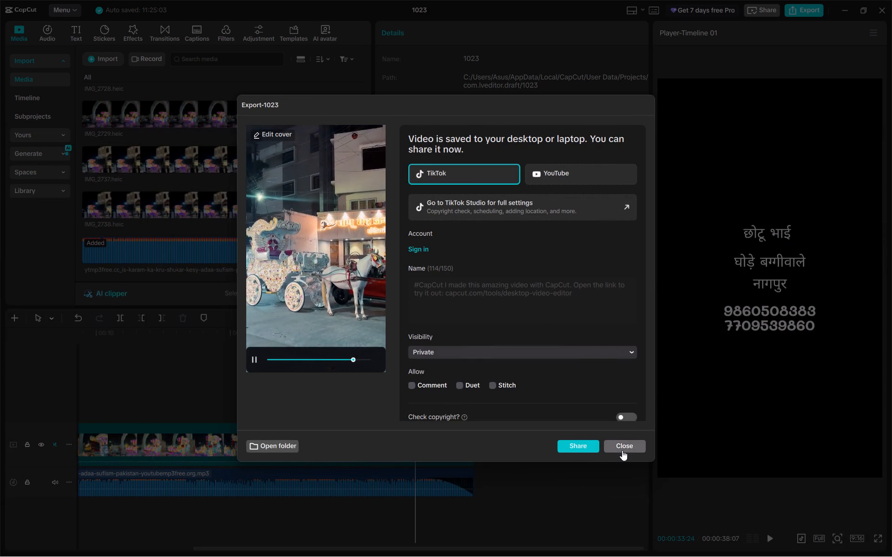
Close the completed export dialog and exit project 1023 to the home screen.
left_click(623, 450)
left_click(891, 10)
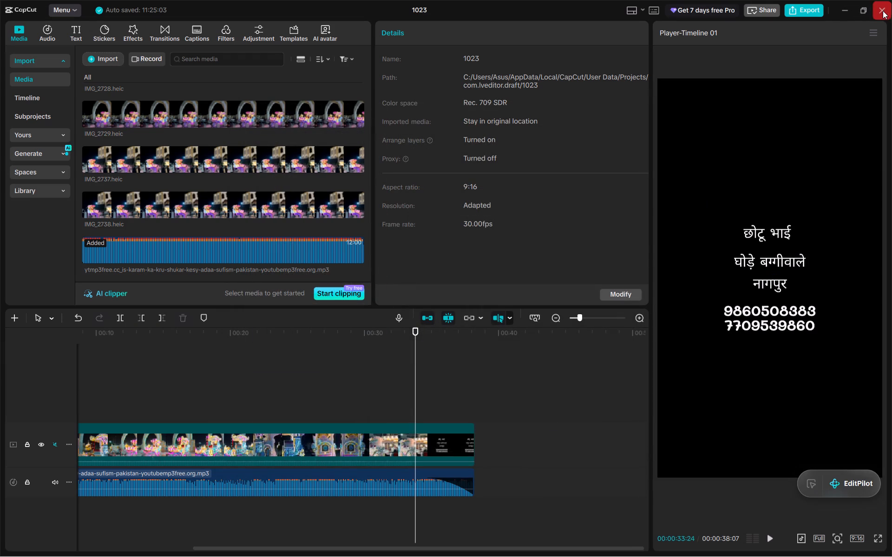
left_click(883, 11)
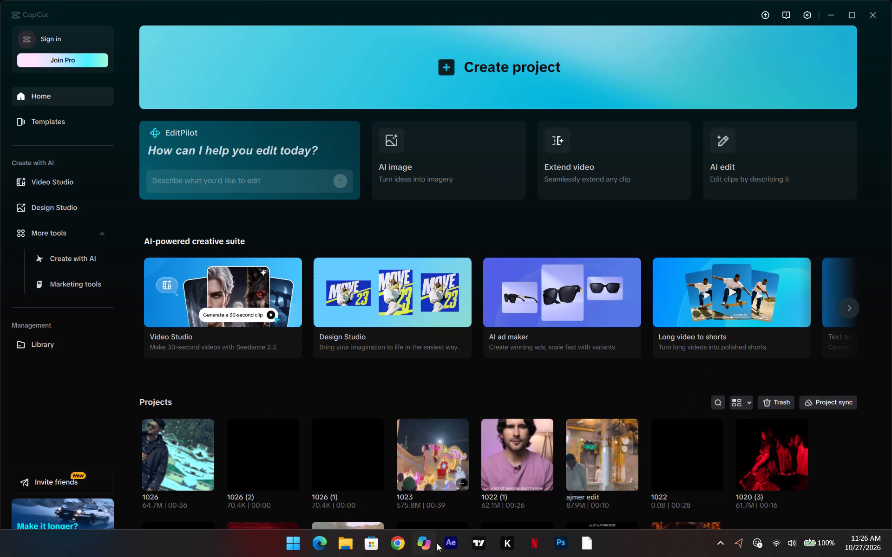